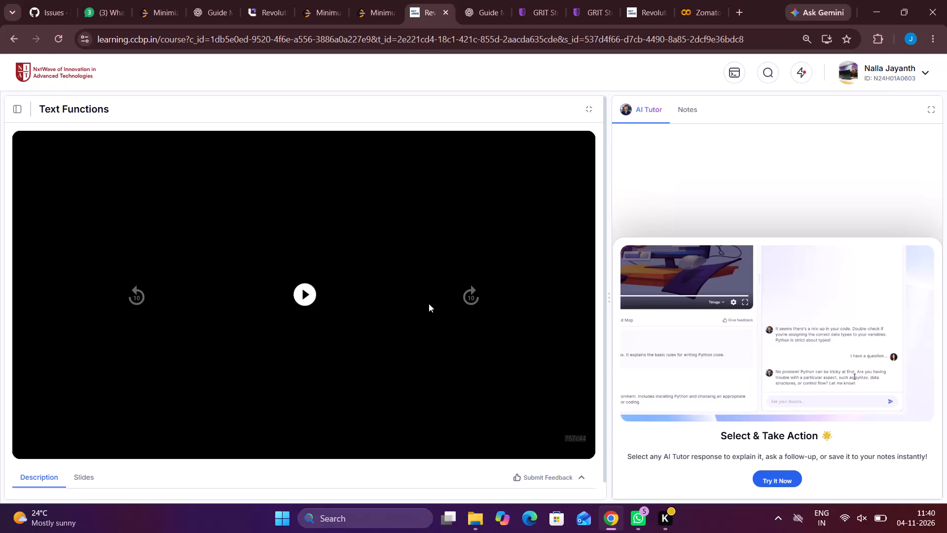
# Download the Dax_Dataset workbook linked in the Text Functions lesson description and save it to Downloads.
pyautogui.scroll(-4, 93, 430)
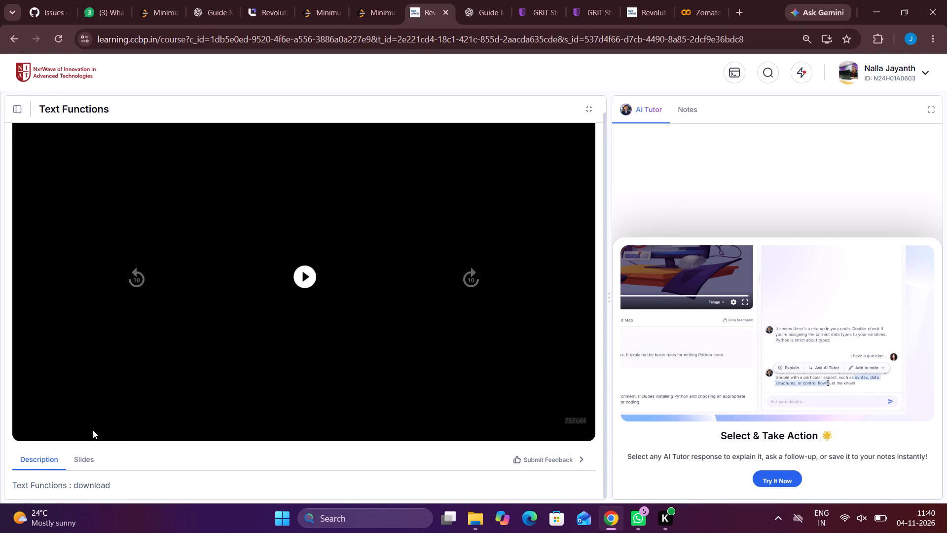
pyautogui.click(82, 458)
pyautogui.click(44, 458)
pyautogui.click(87, 483)
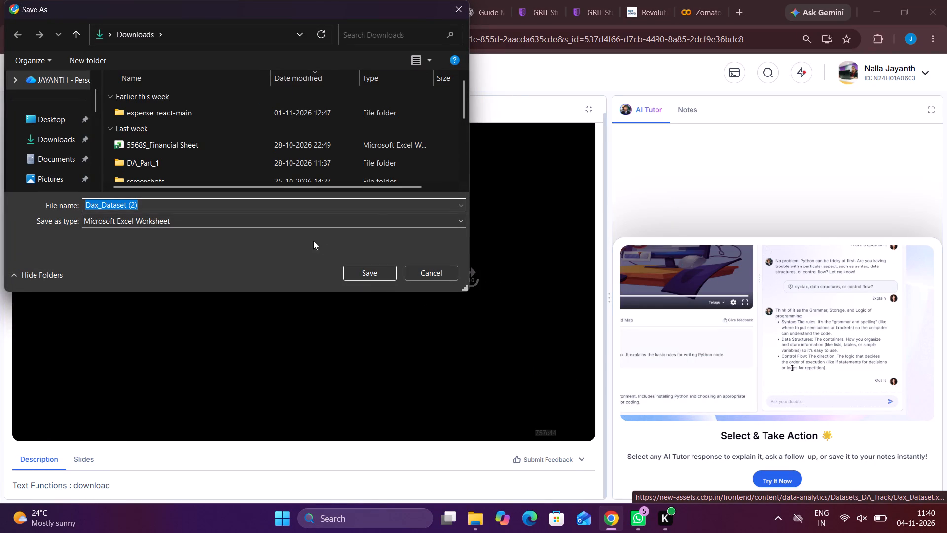
pyautogui.click(364, 267)
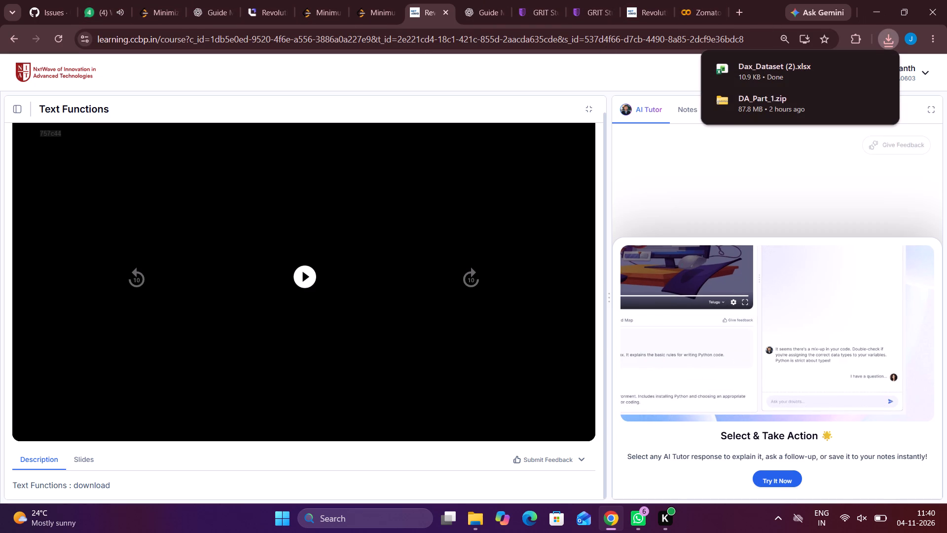
# Open Power BI Desktop and start a blank report.
pyautogui.write('po')
pyautogui.press('Return')
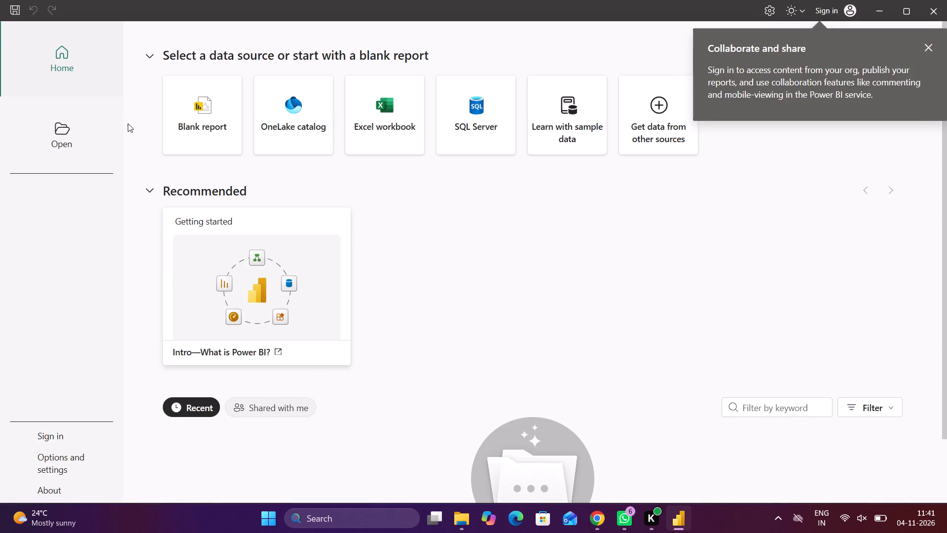
pyautogui.click(190, 100)
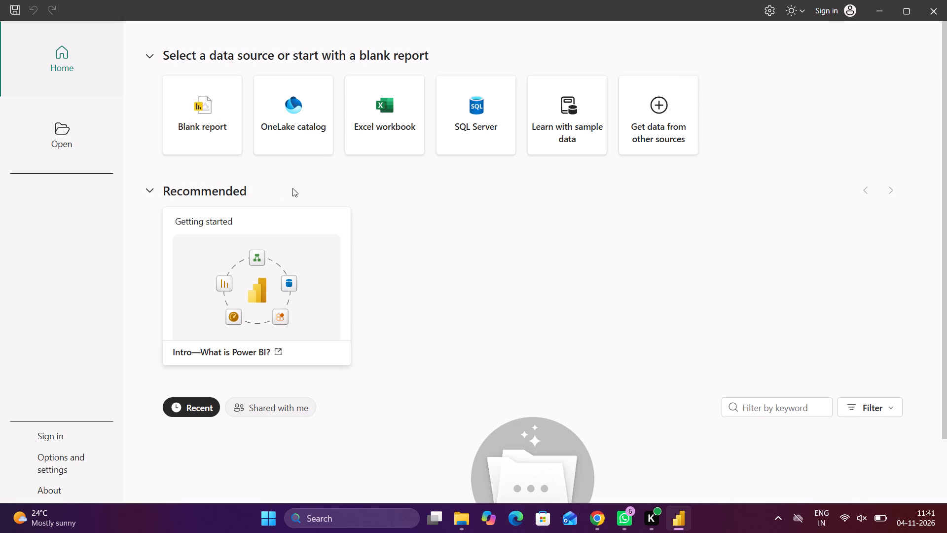
pyautogui.click(205, 126)
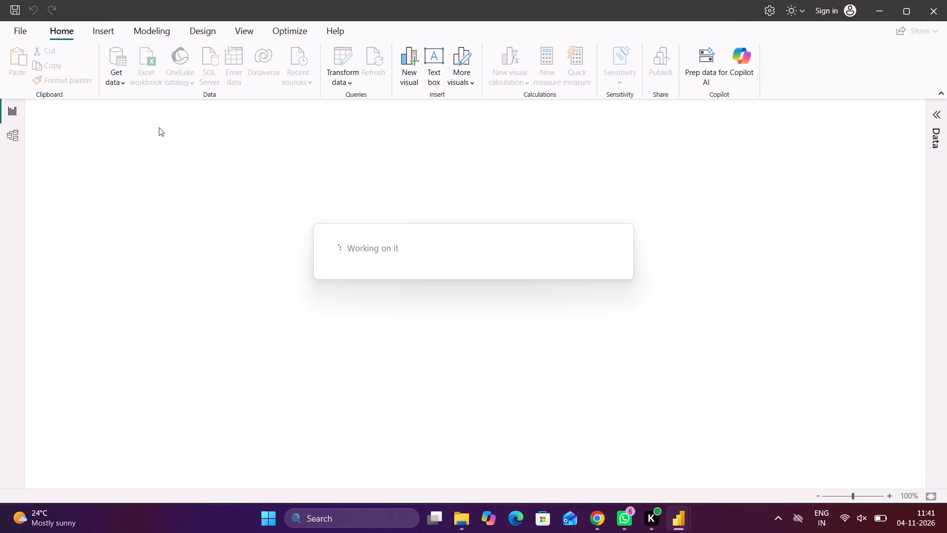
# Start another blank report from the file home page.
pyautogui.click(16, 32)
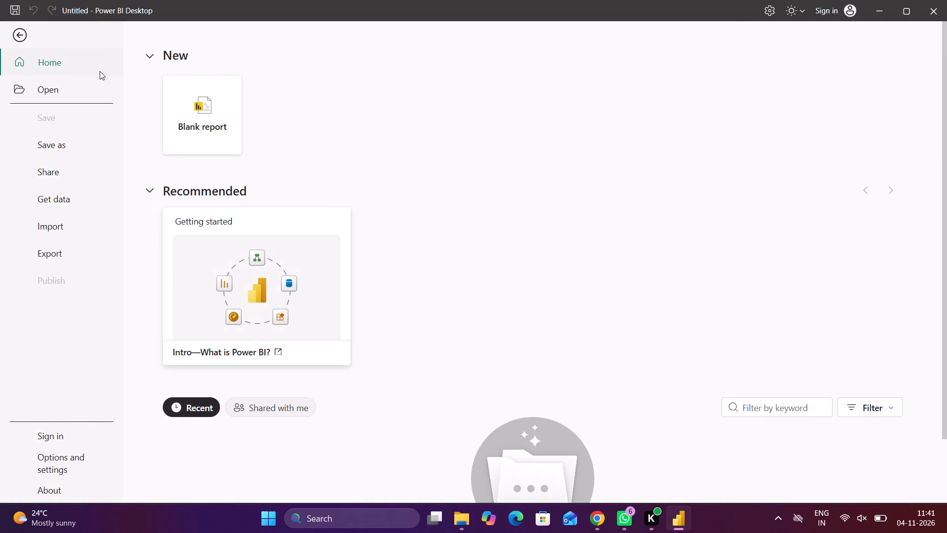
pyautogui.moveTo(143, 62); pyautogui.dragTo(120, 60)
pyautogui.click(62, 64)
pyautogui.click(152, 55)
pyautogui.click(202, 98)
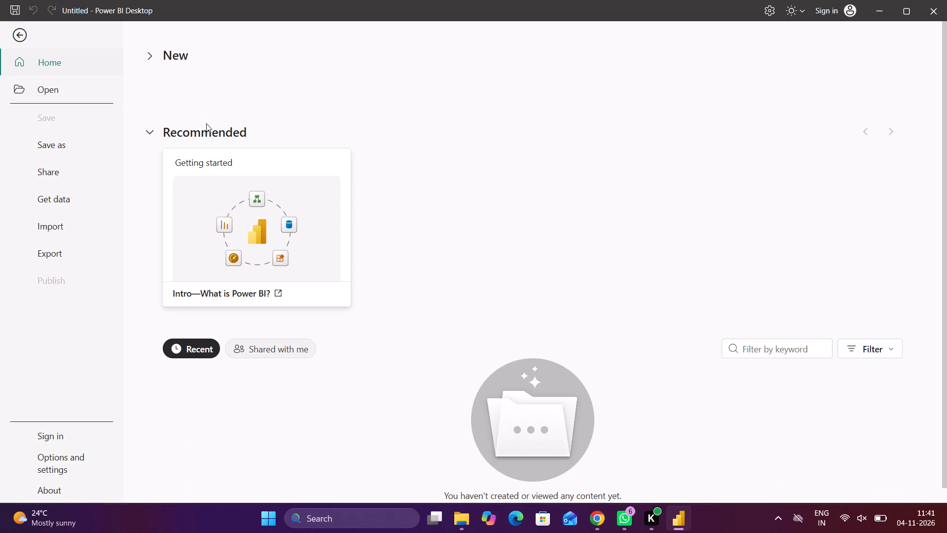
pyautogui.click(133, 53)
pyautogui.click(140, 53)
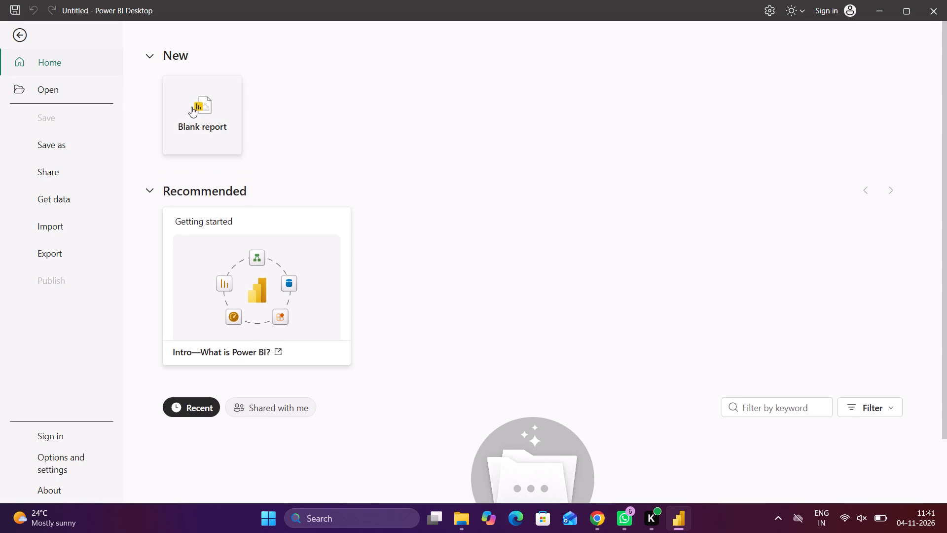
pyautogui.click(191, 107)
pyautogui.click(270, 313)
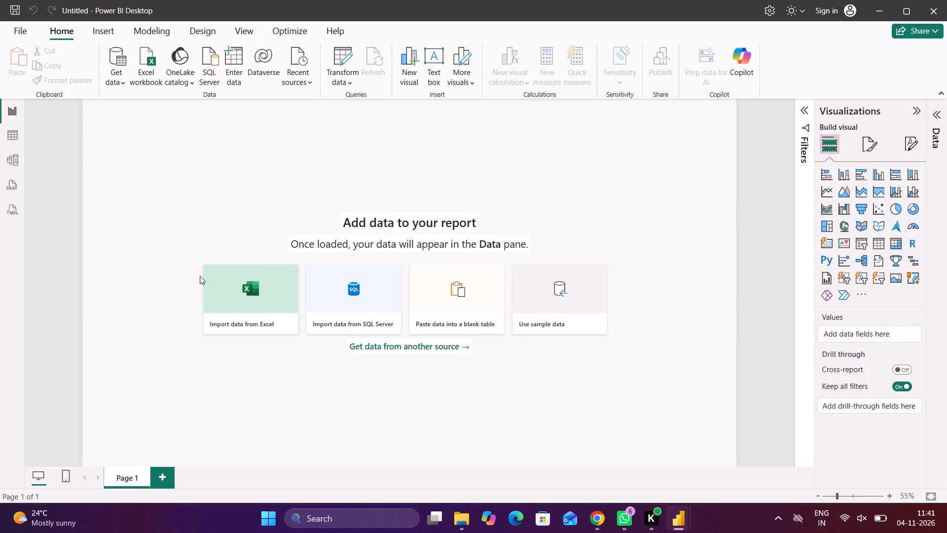
# Connect to the Excel workbook Dax_Dataset (2).xlsx in Downloads as the report's data source.
pyautogui.click(254, 294)
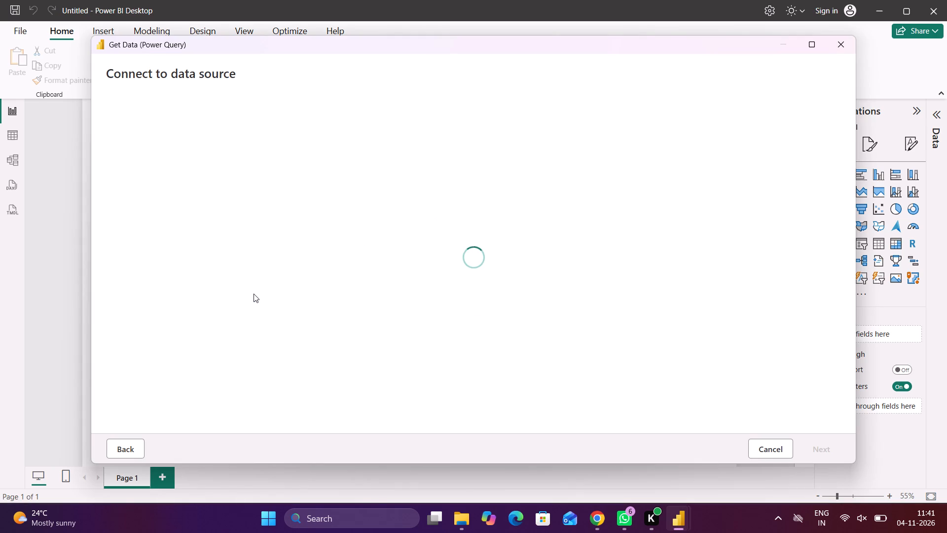
pyautogui.click(520, 133)
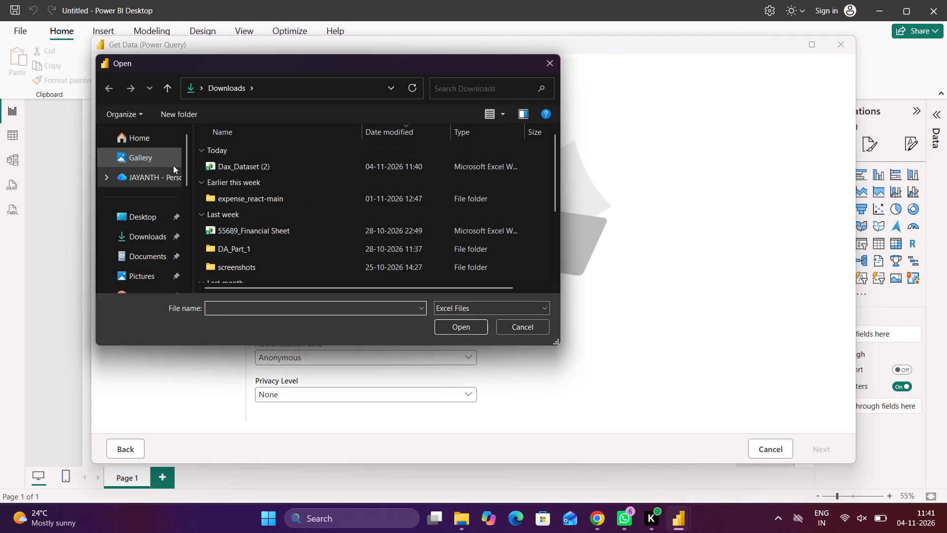
pyautogui.click(245, 163)
pyautogui.click(459, 330)
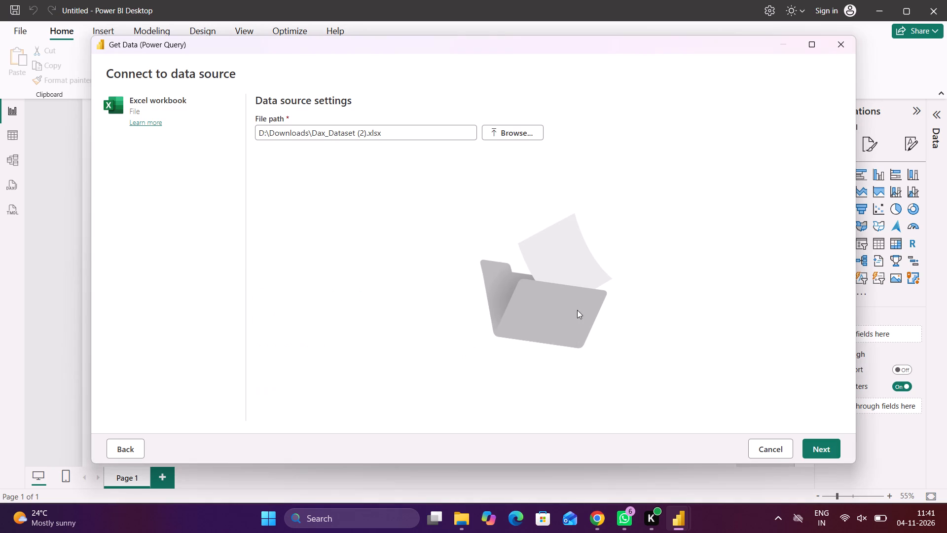
pyautogui.click(815, 449)
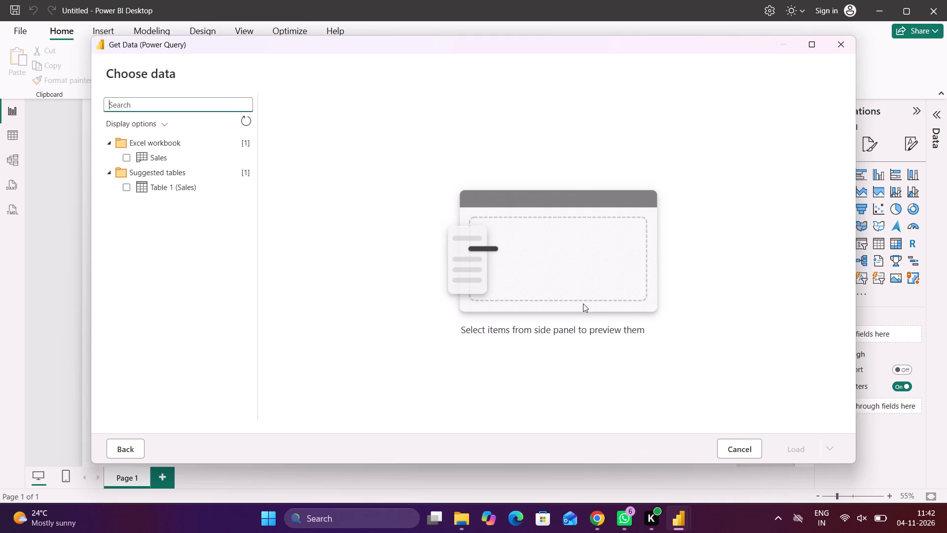
# Examine the workbook's Excel workbook and Suggested tables groups, and preview Table 1 (Sales).
pyautogui.click(820, 451)
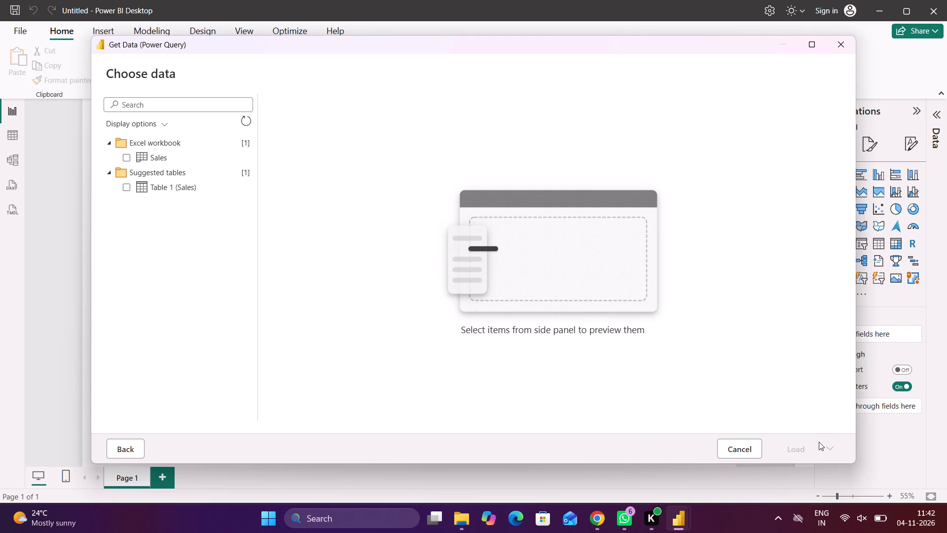
pyautogui.click(828, 448)
pyautogui.click(171, 148)
pyautogui.click(168, 173)
pyautogui.click(185, 142)
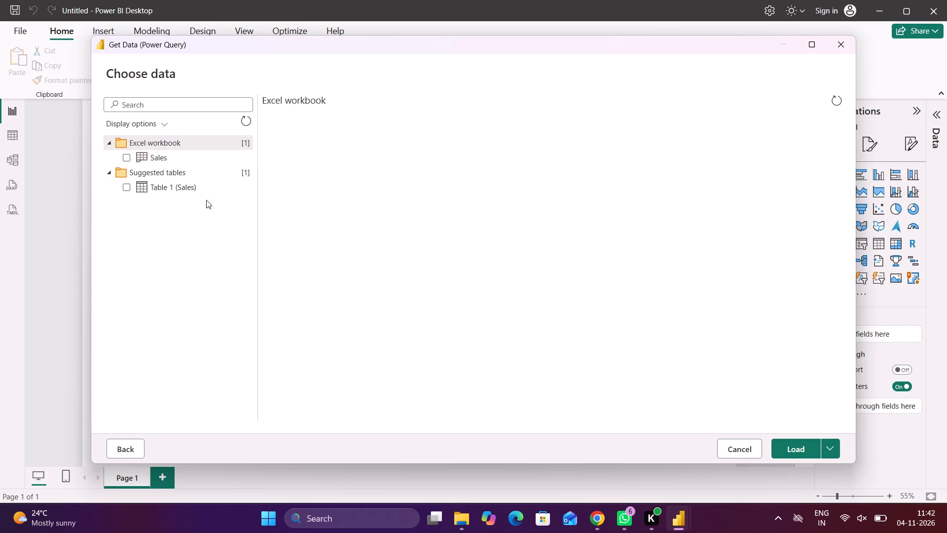
pyautogui.click(172, 173)
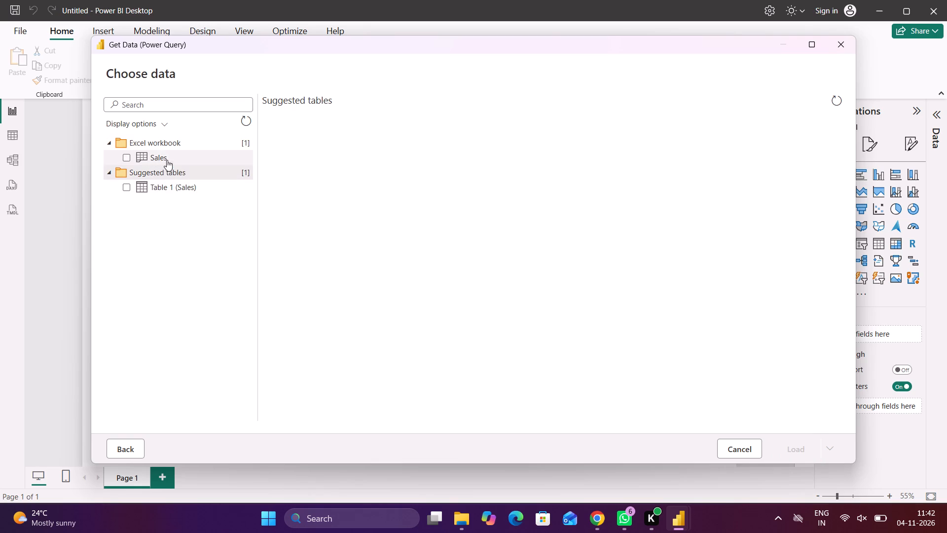
pyautogui.click(159, 134)
pyautogui.click(180, 140)
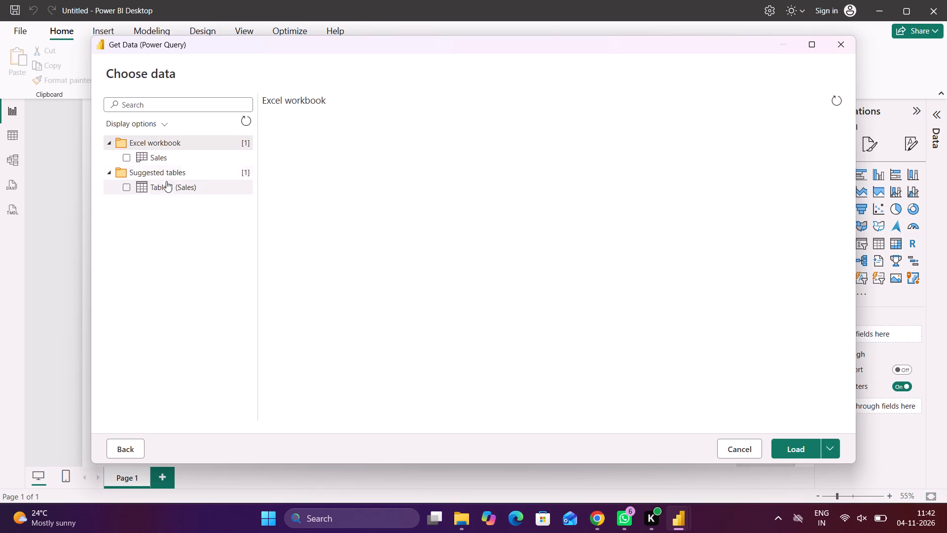
pyautogui.click(166, 191)
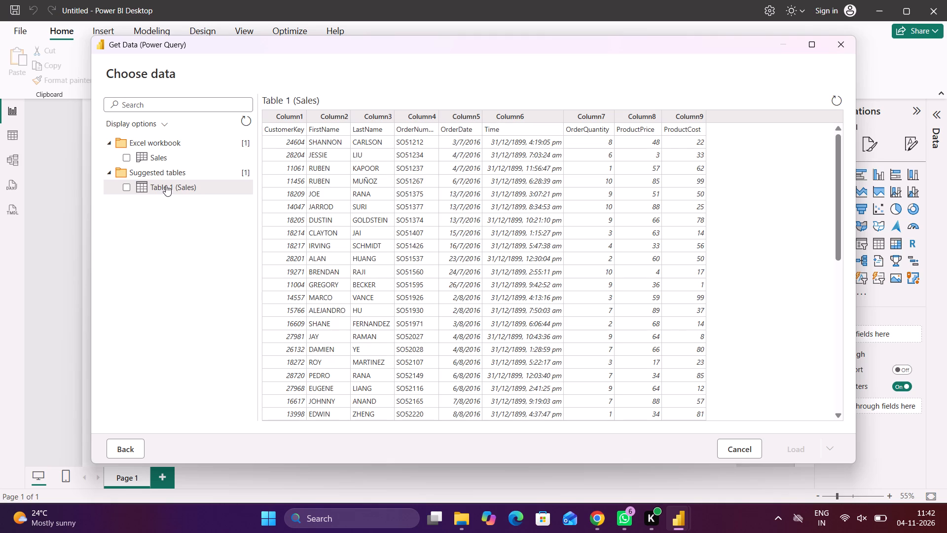
pyautogui.click(156, 171)
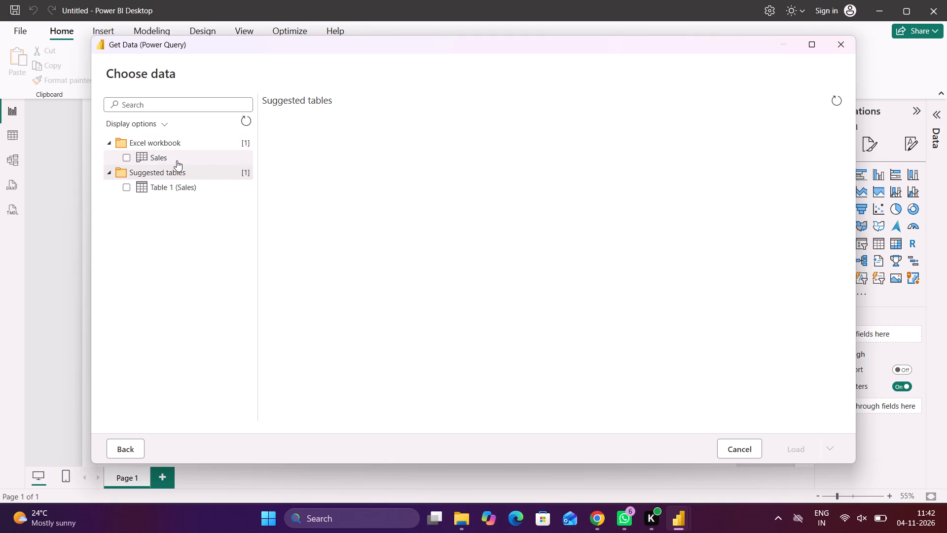
pyautogui.click(832, 449)
pyautogui.click(174, 142)
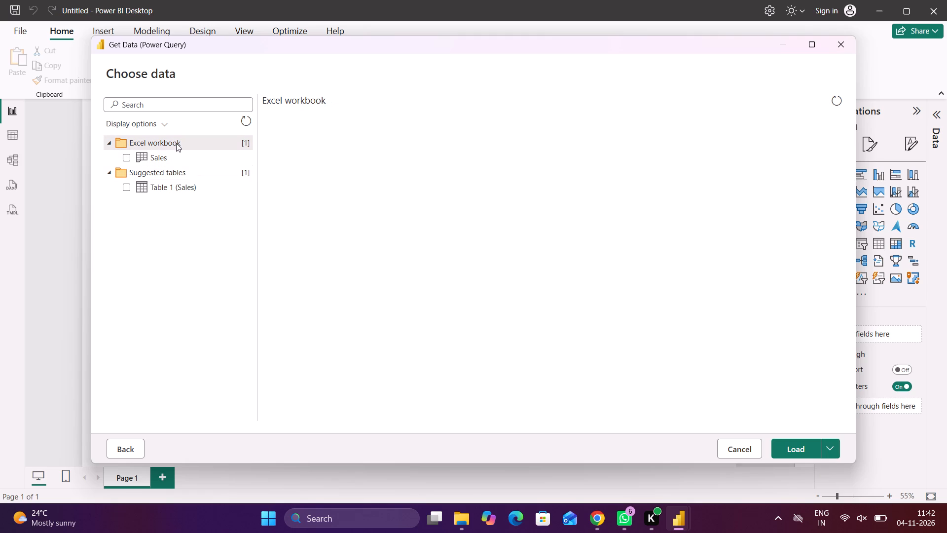
pyautogui.keyDown('ctrl'); pyautogui.click(176, 143); pyautogui.keyUp('ctrl')
pyautogui.keyDown('ctrl'); pyautogui.click(172, 176); pyautogui.keyUp('ctrl')
pyautogui.keyDown('ctrl'); pyautogui.click(171, 140); pyautogui.keyUp('ctrl')
# Select both Sales and Table 1 (Sales) and bring them into the report as queries.
pyautogui.click(129, 158)
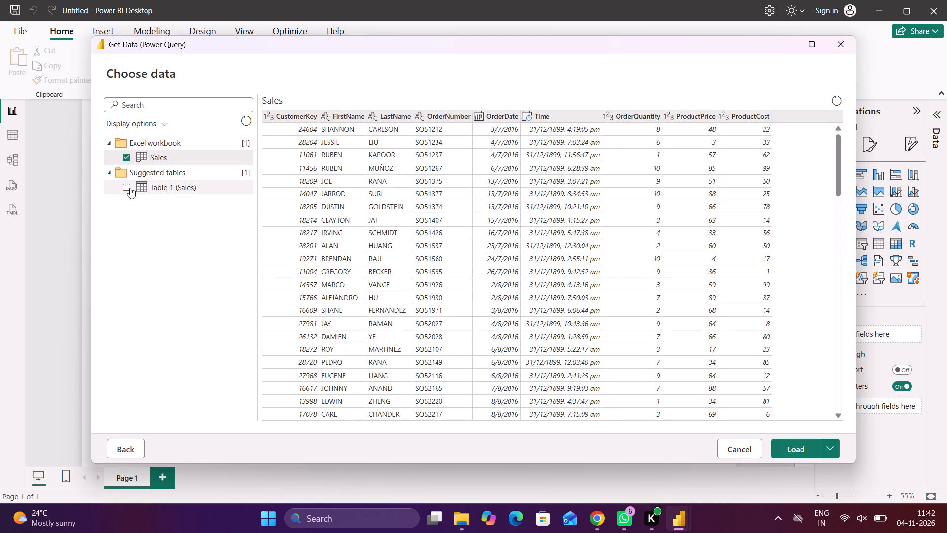
pyautogui.click(130, 188)
pyautogui.click(829, 453)
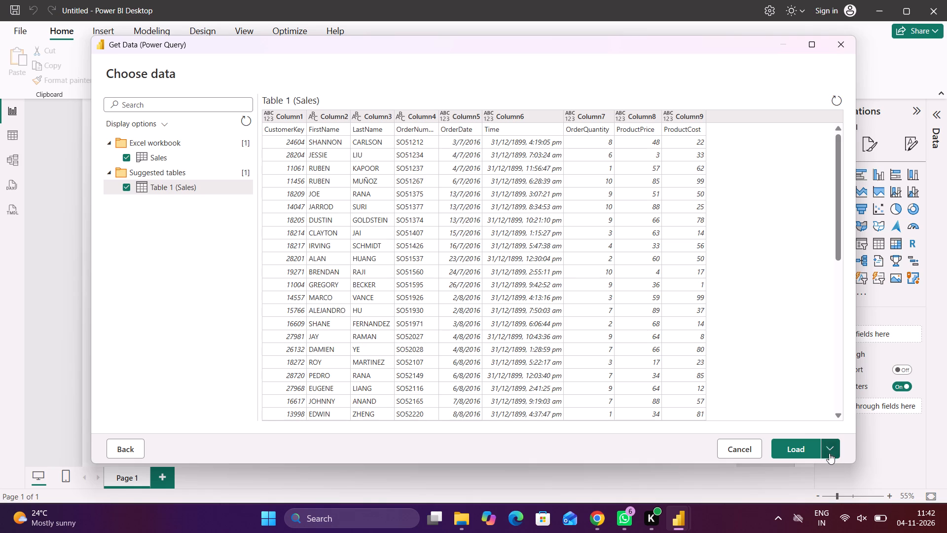
pyautogui.click(772, 423)
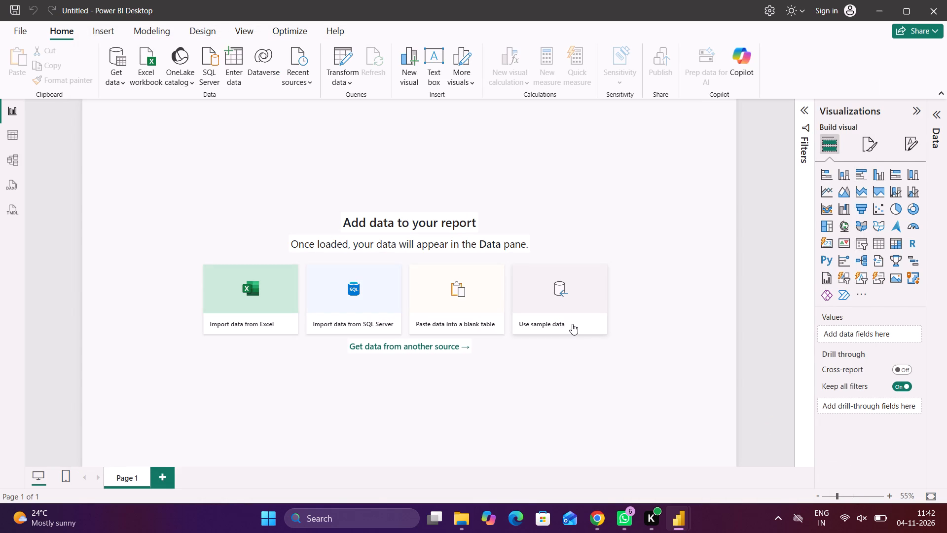
# Look through the report, table, model, DAX query and TMDL views for the imported sales data.
pyautogui.click(11, 140)
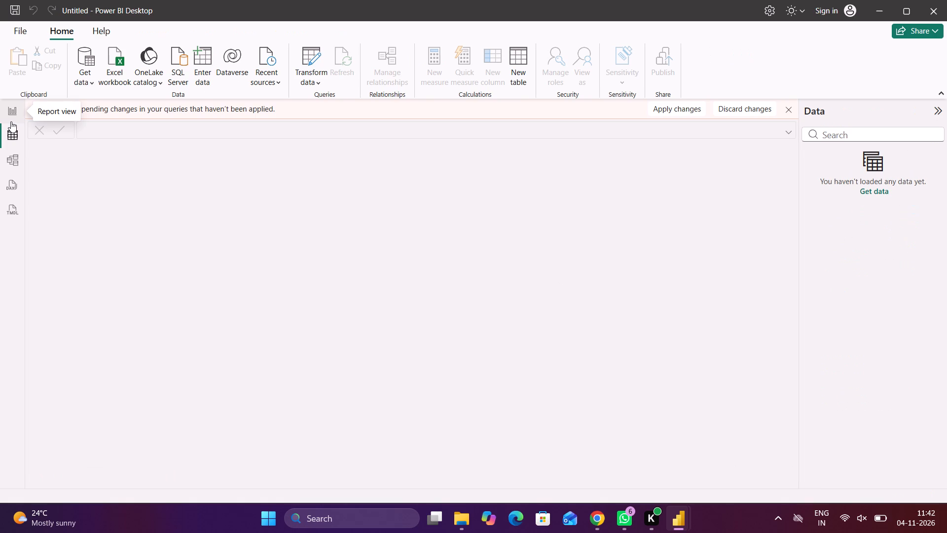
pyautogui.click(11, 121)
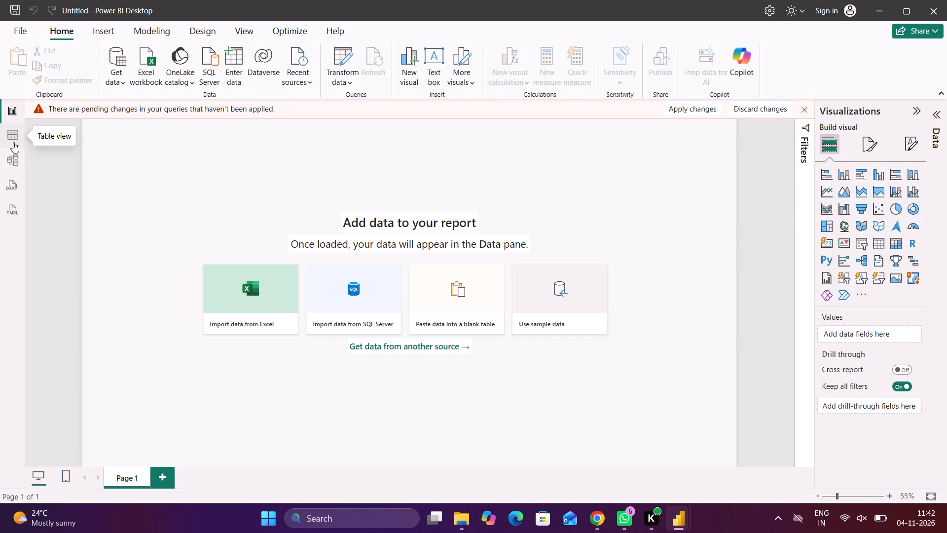
pyautogui.click(16, 142)
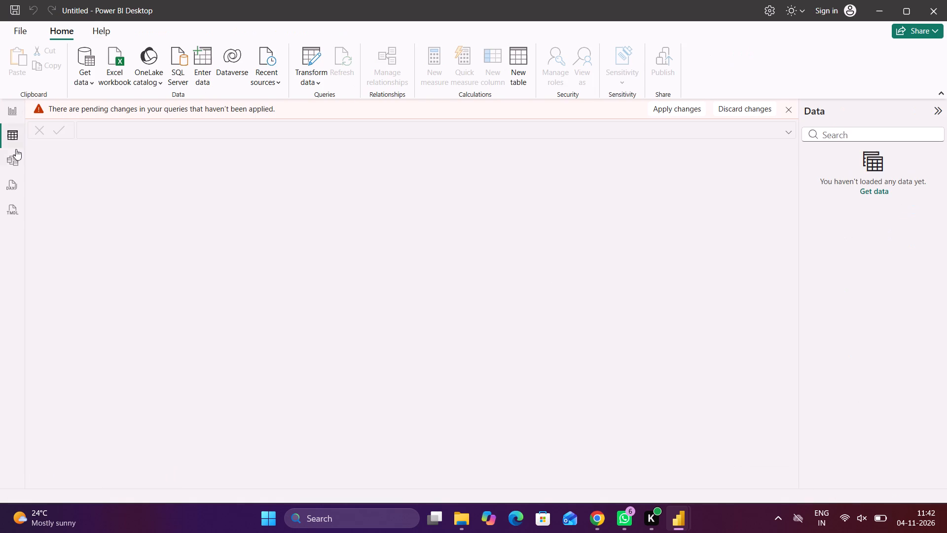
pyautogui.click(11, 192)
pyautogui.click(12, 209)
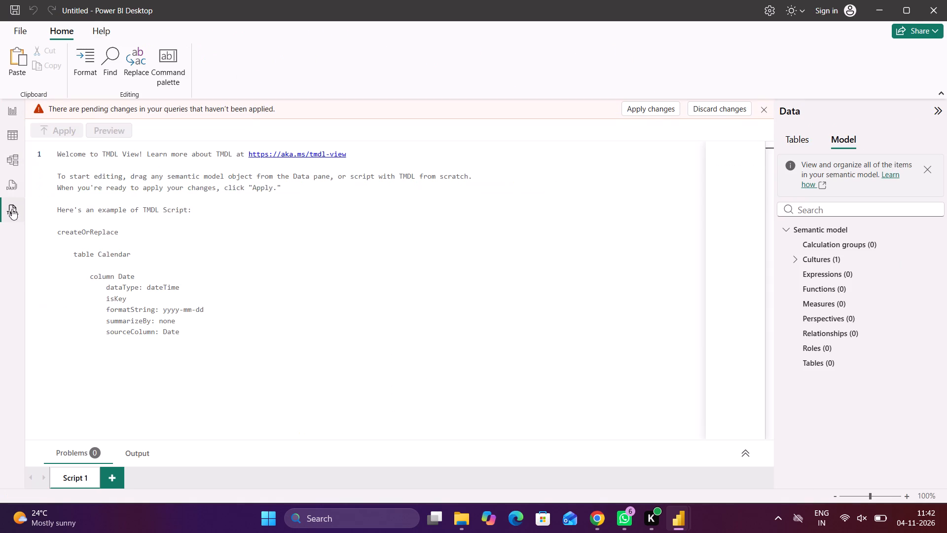
pyautogui.click(9, 156)
pyautogui.click(12, 139)
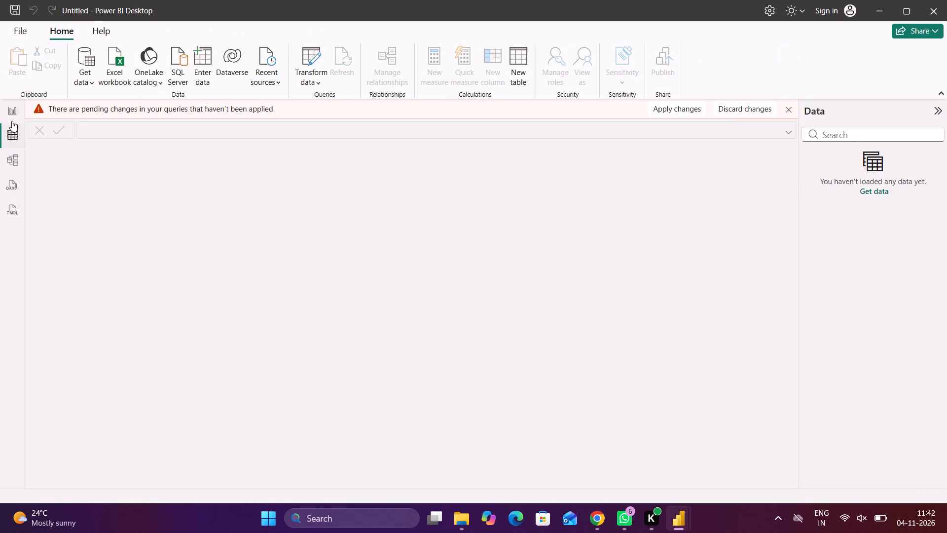
pyautogui.click(12, 117)
pyautogui.scroll(1, 237, 166)
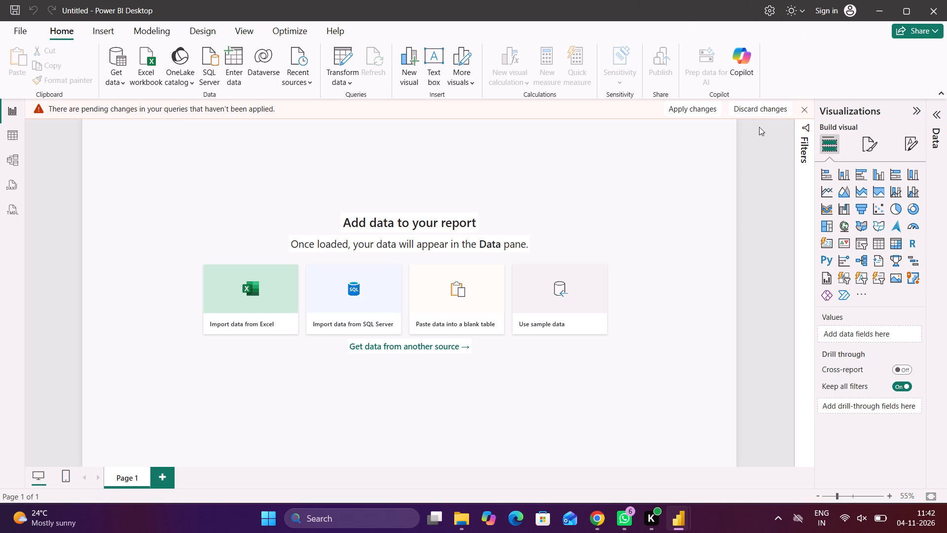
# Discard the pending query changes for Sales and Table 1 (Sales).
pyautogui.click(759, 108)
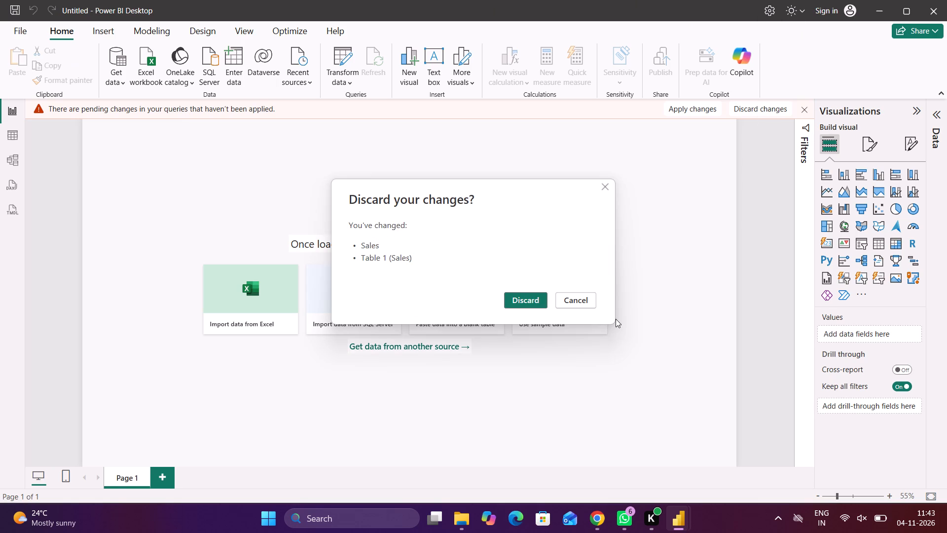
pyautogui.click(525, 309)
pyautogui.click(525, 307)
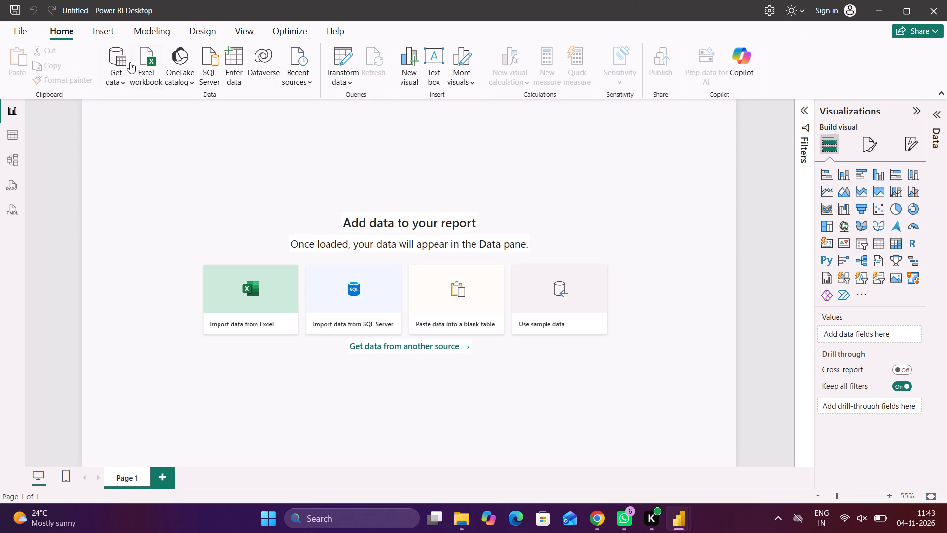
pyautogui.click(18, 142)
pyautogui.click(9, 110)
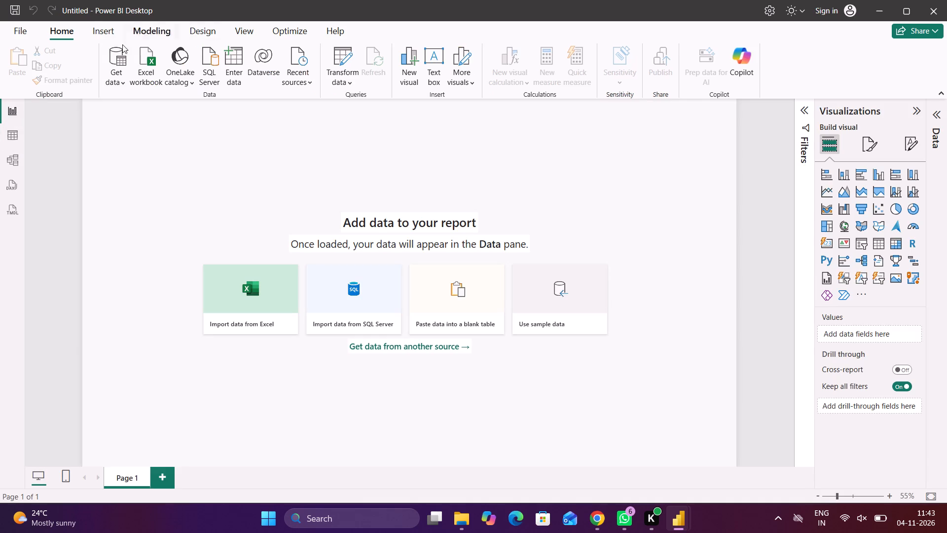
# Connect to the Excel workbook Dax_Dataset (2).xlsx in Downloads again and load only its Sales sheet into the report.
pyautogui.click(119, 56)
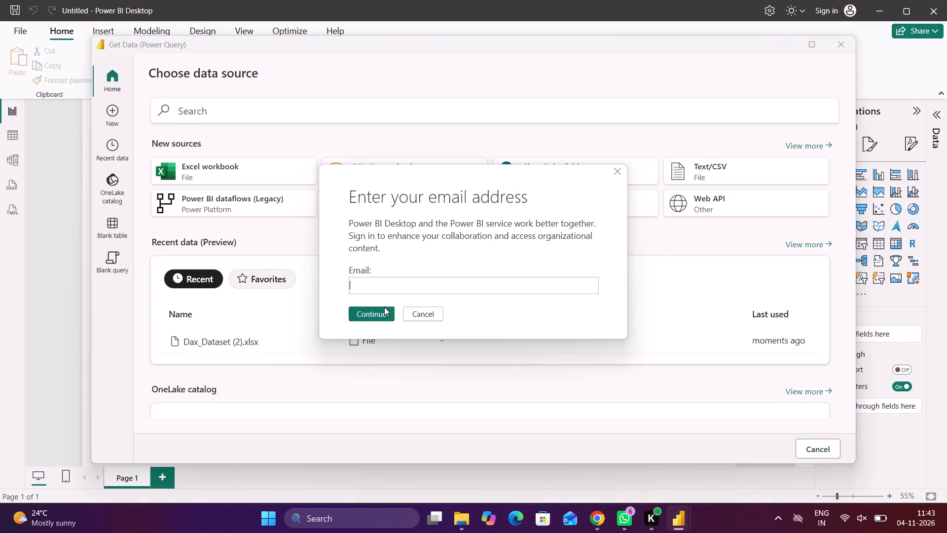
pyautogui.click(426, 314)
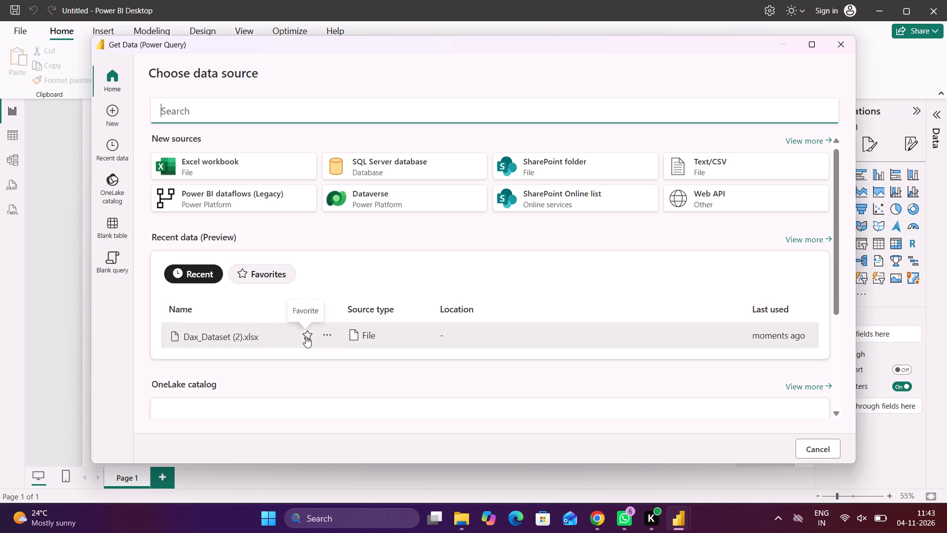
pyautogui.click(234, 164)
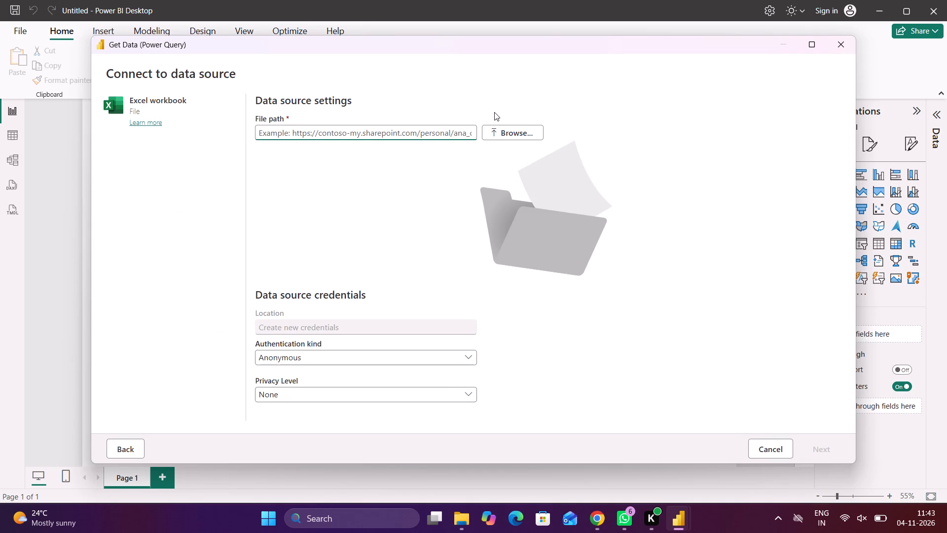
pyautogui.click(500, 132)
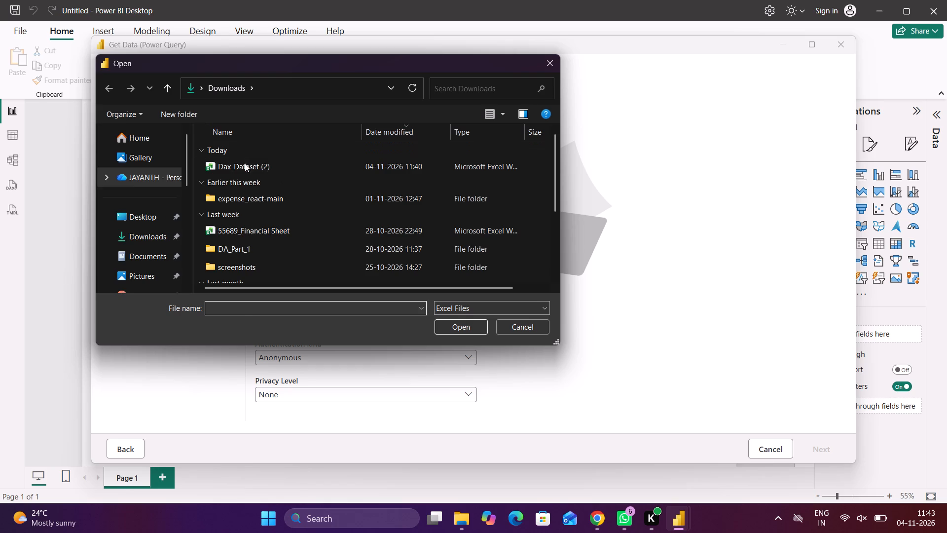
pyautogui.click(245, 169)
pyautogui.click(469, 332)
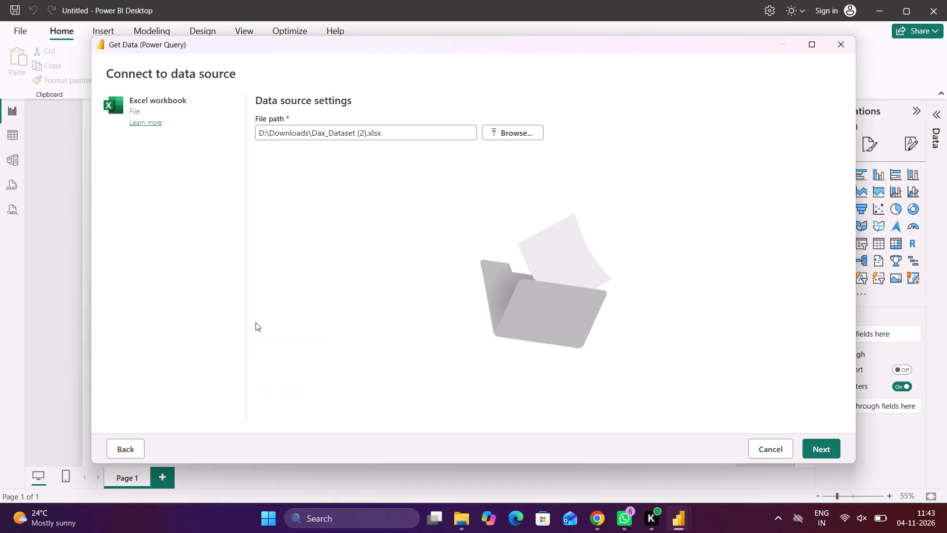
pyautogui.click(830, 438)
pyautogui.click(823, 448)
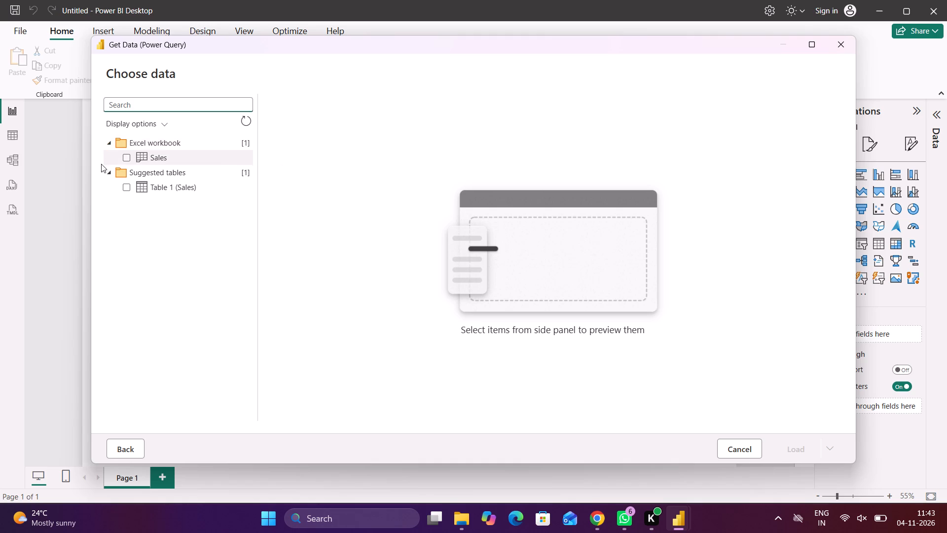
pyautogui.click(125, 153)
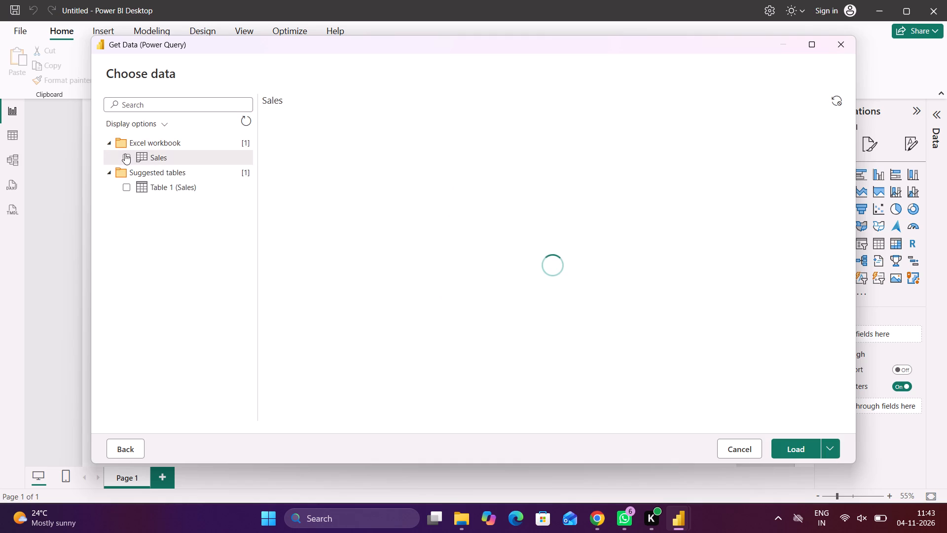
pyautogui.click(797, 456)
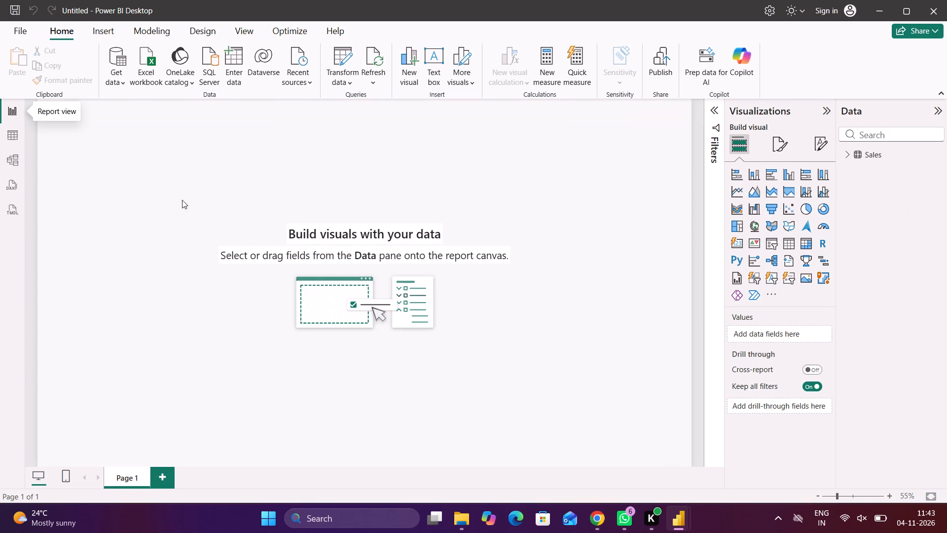
# Examine the loaded Sales table's columns and rows in table view.
pyautogui.click(14, 137)
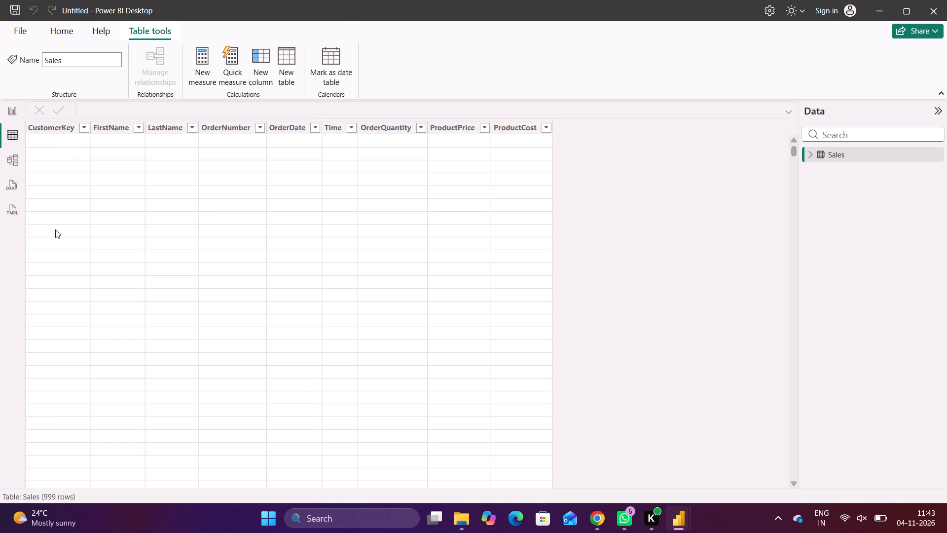
pyautogui.click(14, 139)
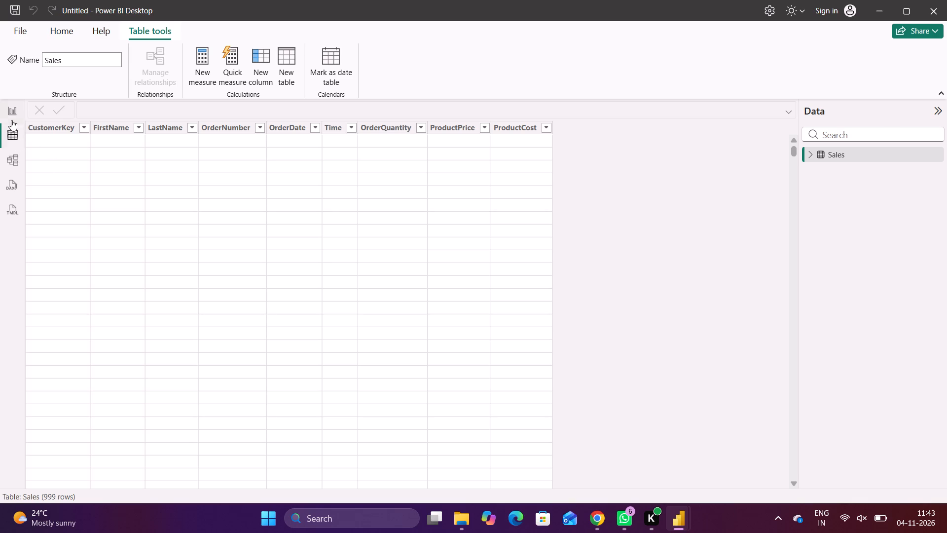
pyautogui.click(10, 116)
pyautogui.click(10, 124)
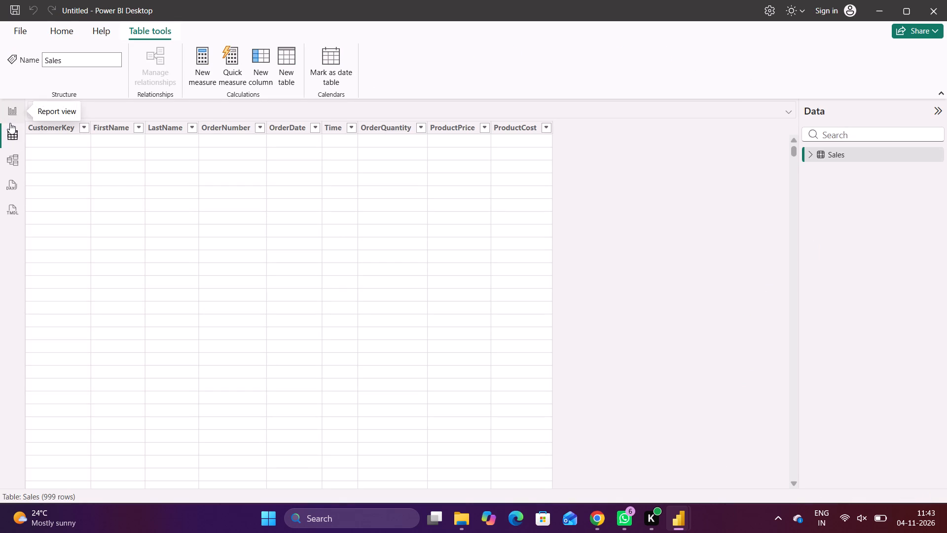
# Start a new blank report and close the report that holds the loaded Sales table.
pyautogui.click(20, 37)
pyautogui.click(214, 109)
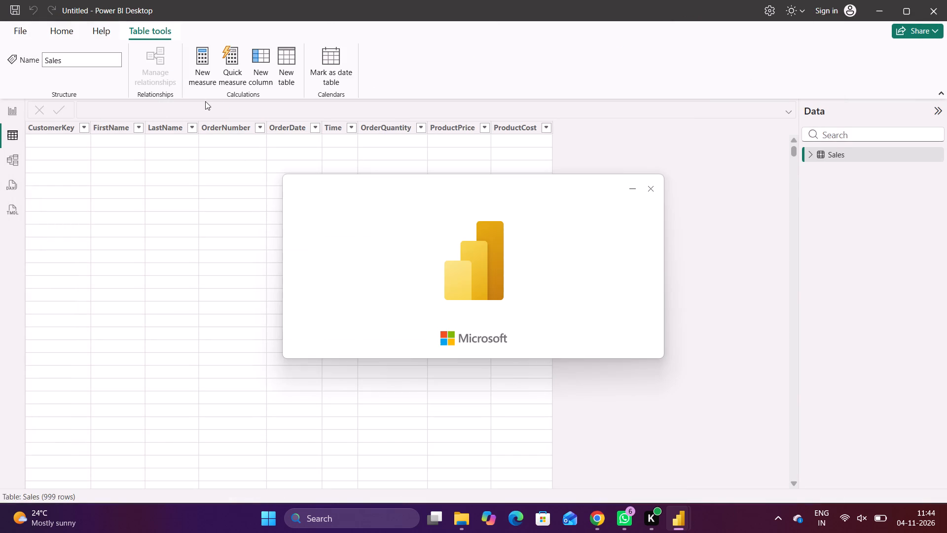
pyautogui.click(946, 0)
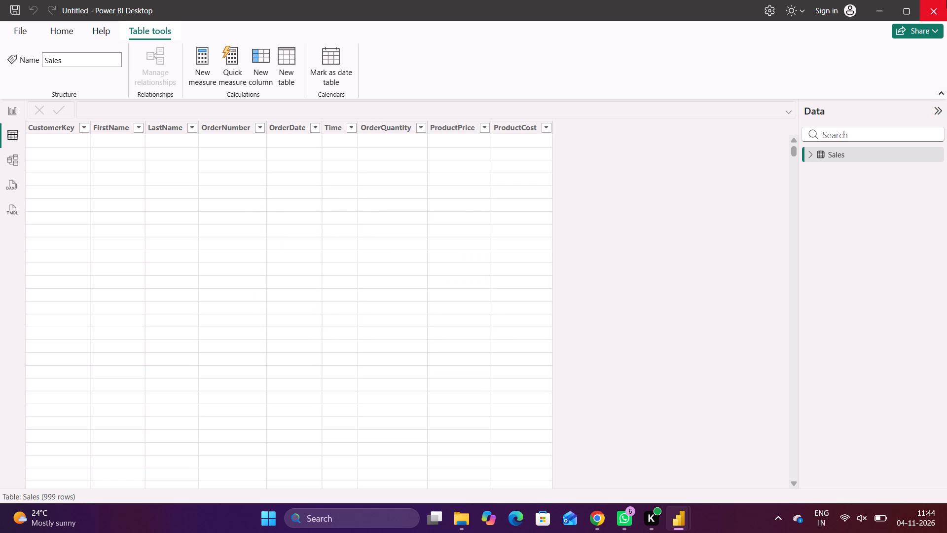
pyautogui.click(506, 280)
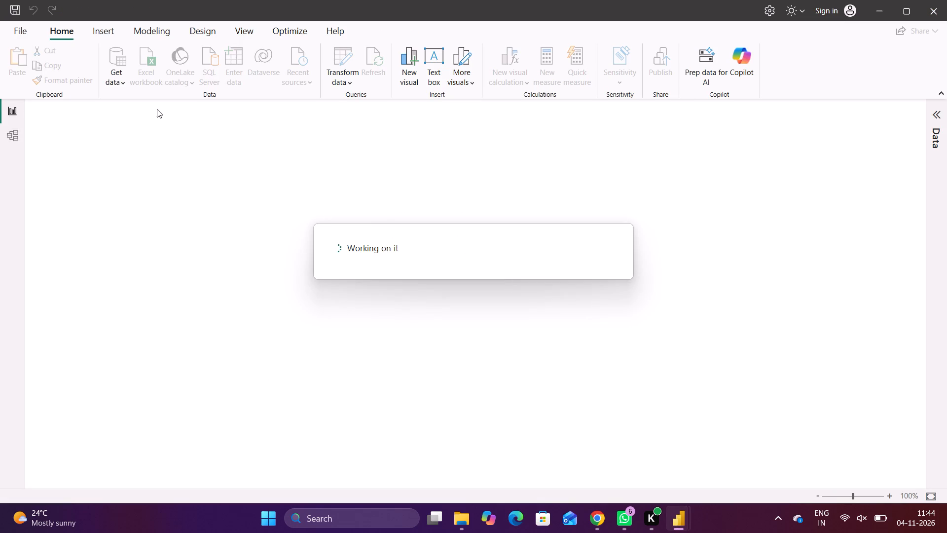
pyautogui.click(121, 79)
pyautogui.click(294, 136)
pyautogui.hotkey('alt', 'Tab')
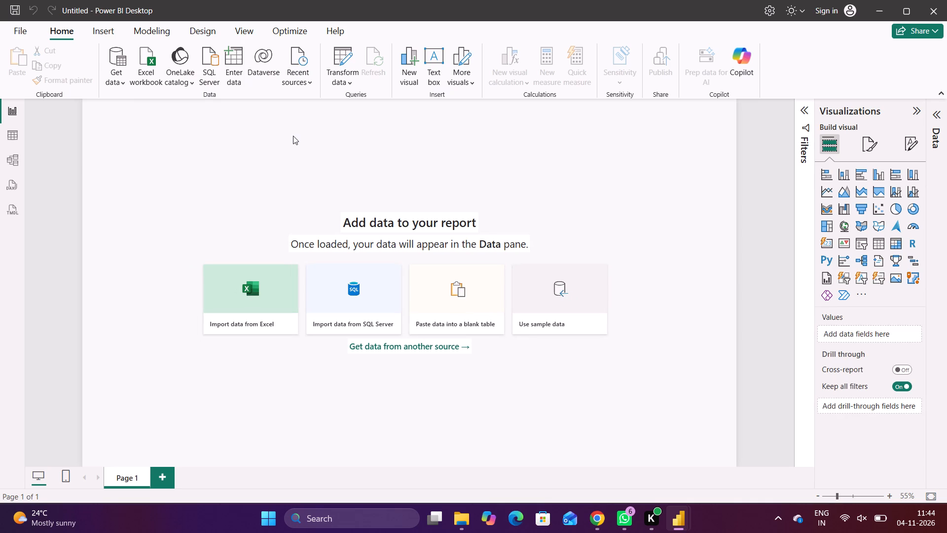
# Connect the new report to Dax_Dataset (2).xlsx in Downloads and bring in only the Sales sheet with Transform data.
pyautogui.click(121, 87)
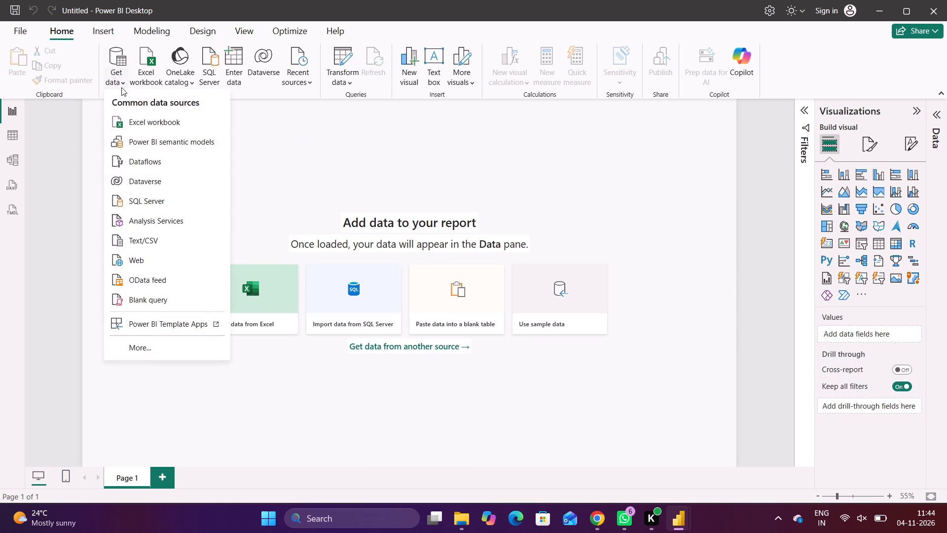
pyautogui.click(135, 124)
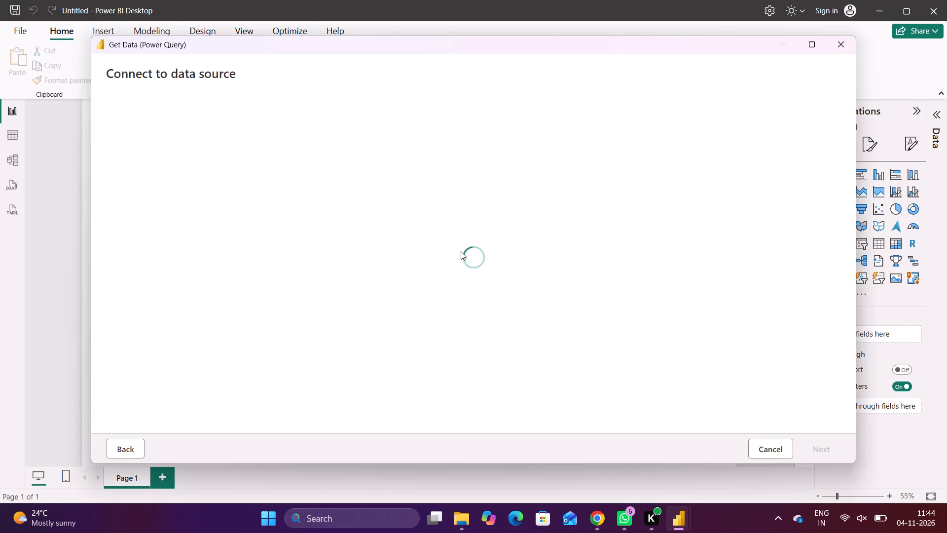
pyautogui.click(522, 133)
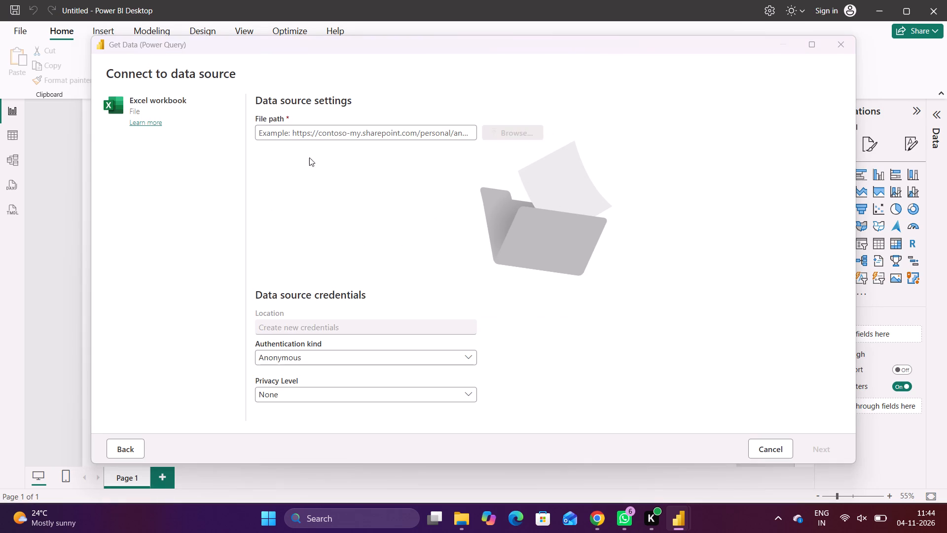
pyautogui.click(267, 171)
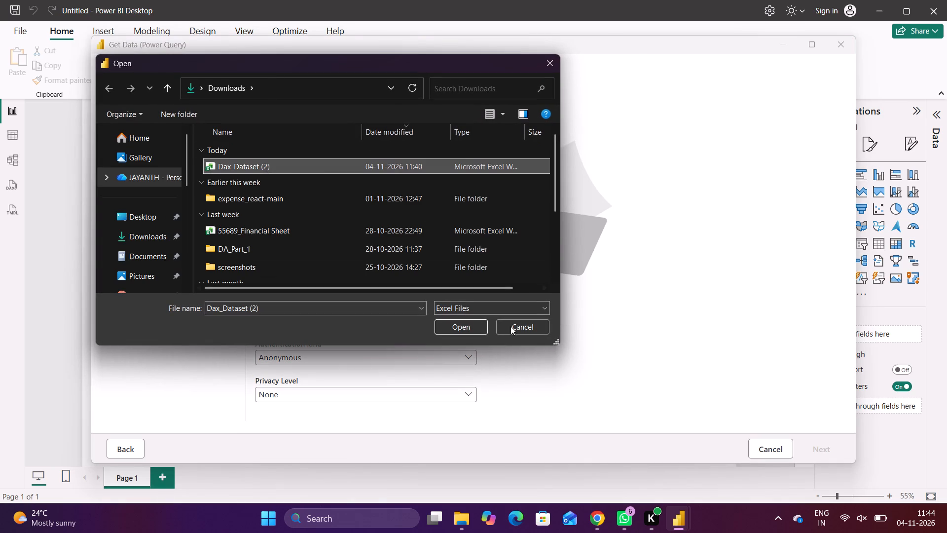
pyautogui.click(471, 327)
pyautogui.click(814, 448)
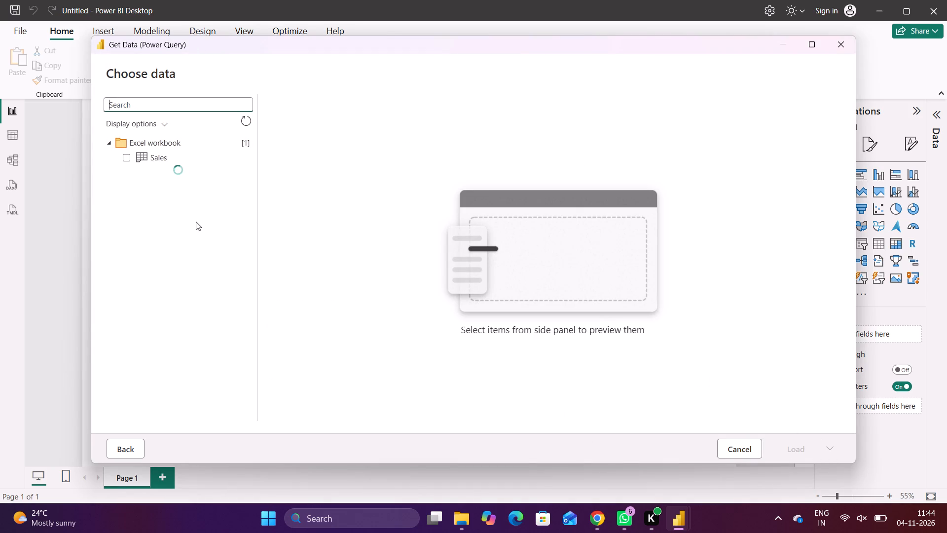
pyautogui.click(123, 159)
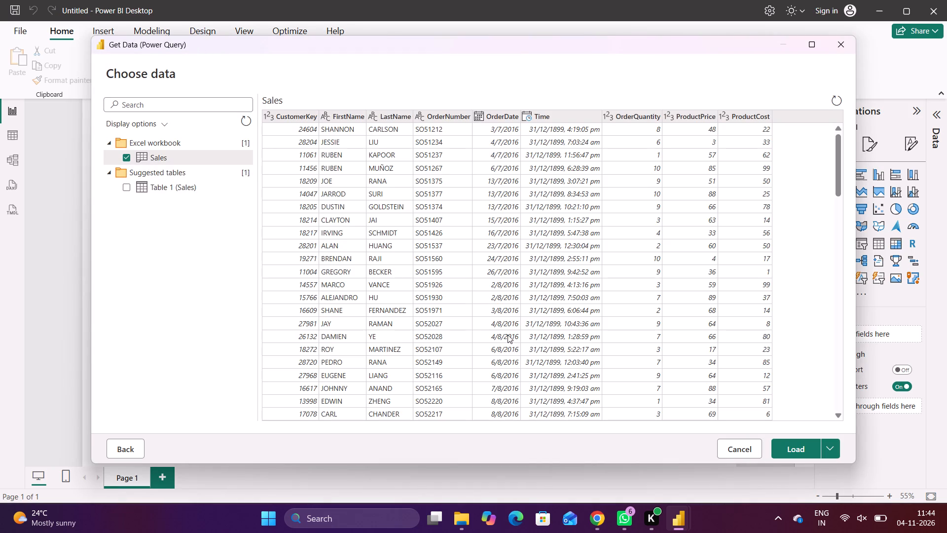
pyautogui.click(827, 444)
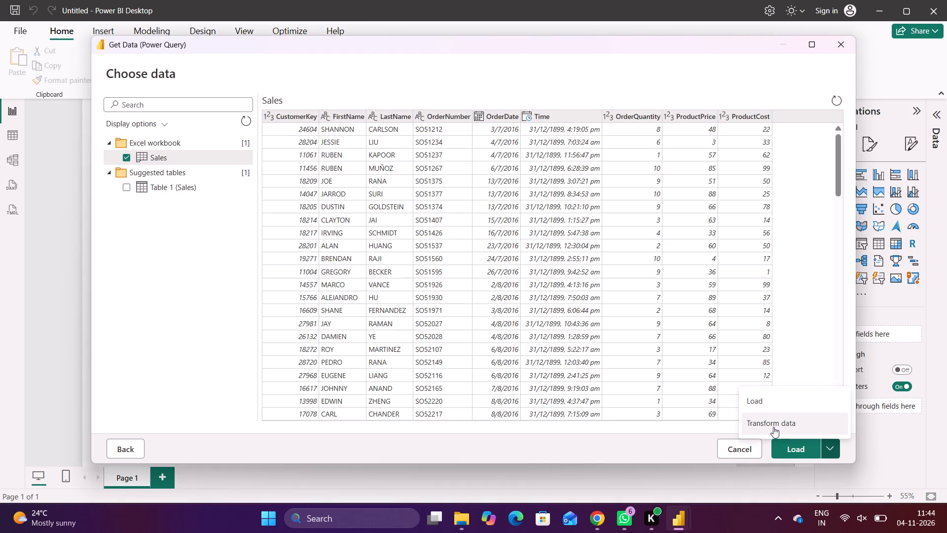
pyautogui.click(773, 426)
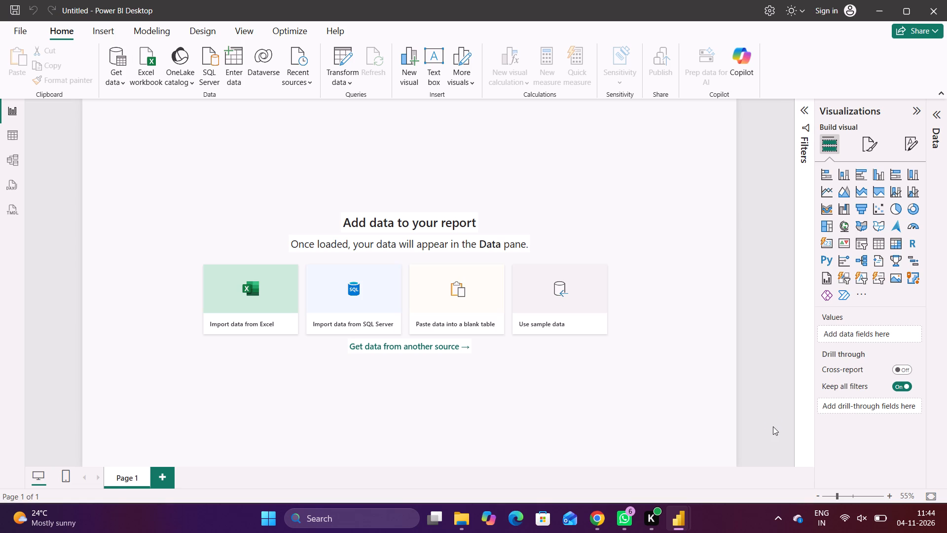
# Apply the pending query changes from table view to load the Sales table.
pyautogui.click(10, 135)
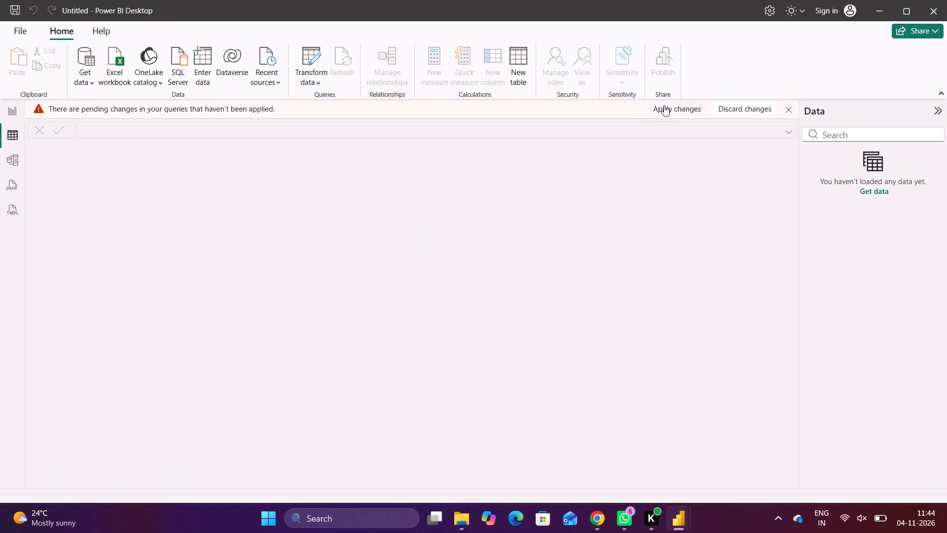
pyautogui.click(665, 104)
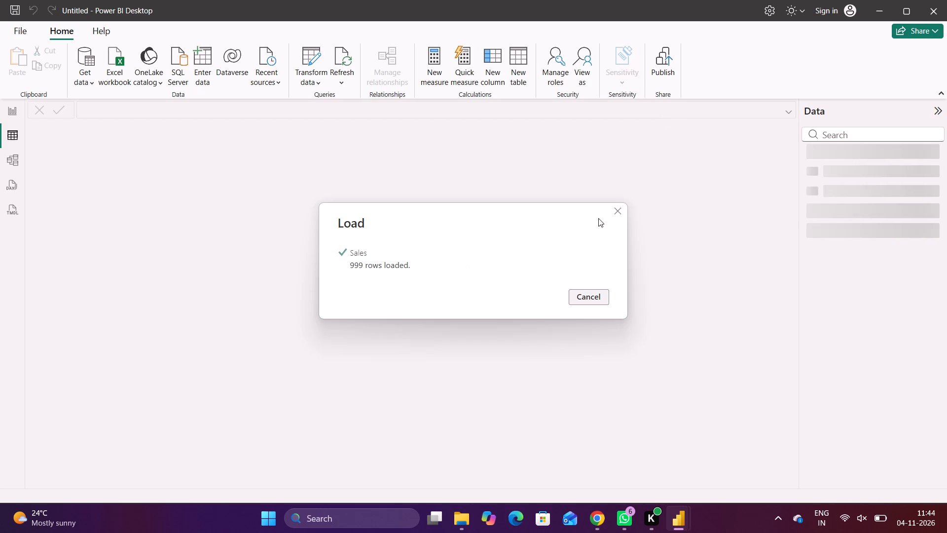
pyautogui.click(513, 184)
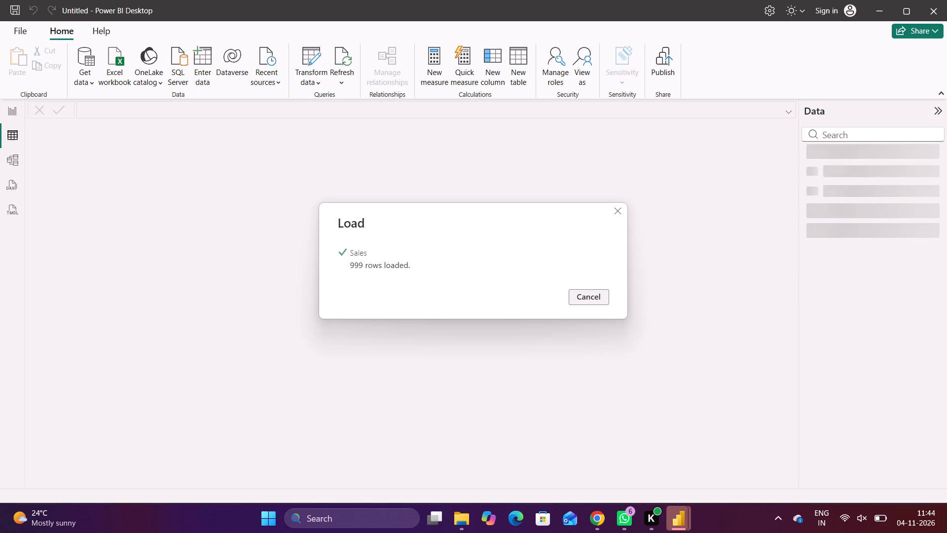
# Switch to the Power Query Editor and examine the Sales query's columns, including FirstName and LastName.
pyautogui.click(713, 459)
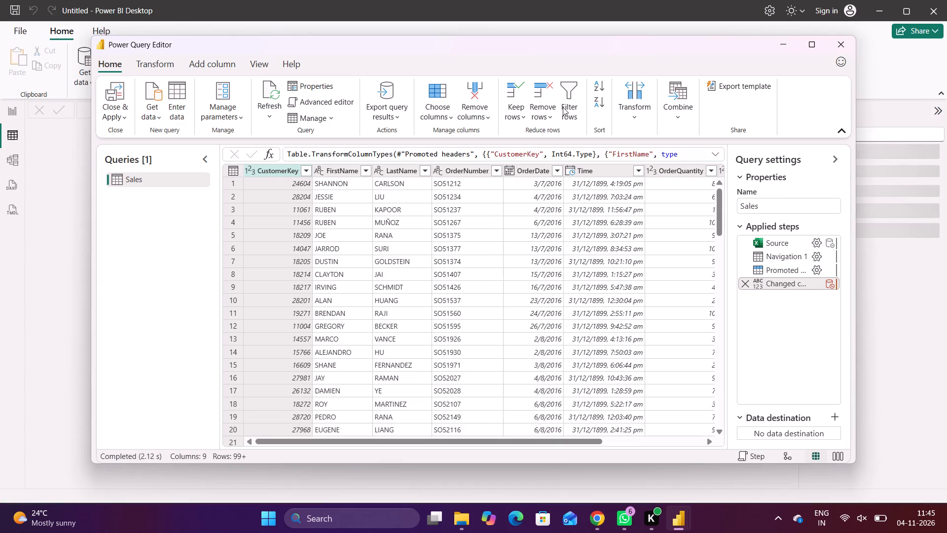
pyautogui.keyDown('ctrl'); pyautogui.click(330, 169); pyautogui.keyUp('ctrl')
pyautogui.keyDown('ctrl'); pyautogui.click(403, 169); pyautogui.keyUp('ctrl')
pyautogui.click(207, 163)
pyautogui.hscroll(-1, 691, 63)
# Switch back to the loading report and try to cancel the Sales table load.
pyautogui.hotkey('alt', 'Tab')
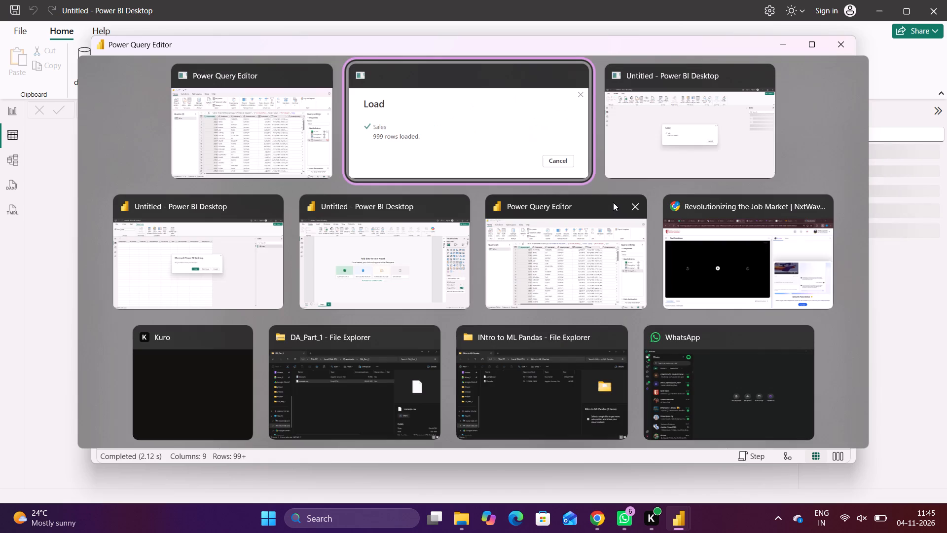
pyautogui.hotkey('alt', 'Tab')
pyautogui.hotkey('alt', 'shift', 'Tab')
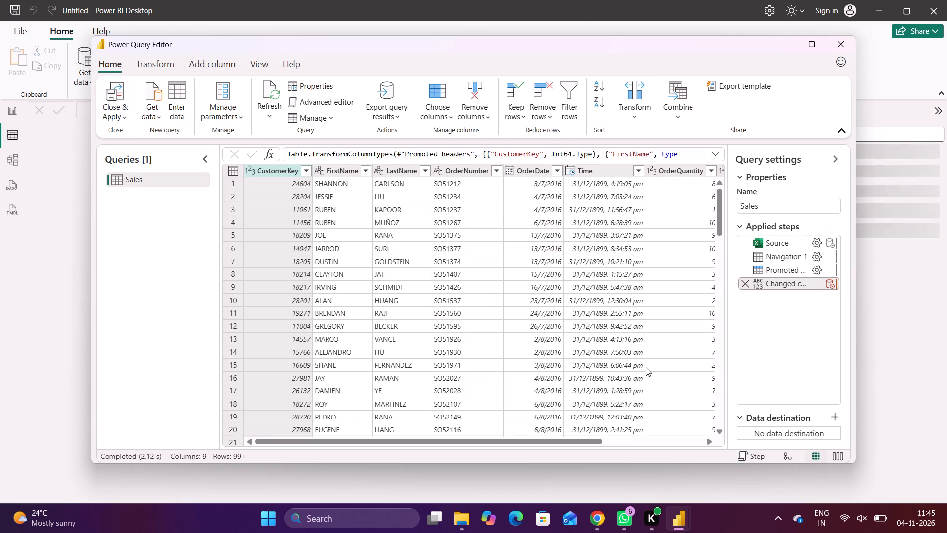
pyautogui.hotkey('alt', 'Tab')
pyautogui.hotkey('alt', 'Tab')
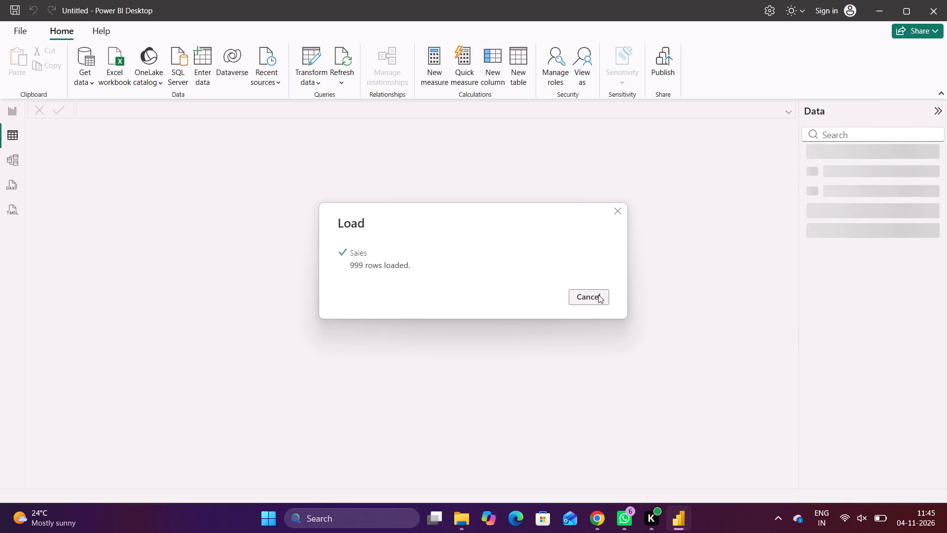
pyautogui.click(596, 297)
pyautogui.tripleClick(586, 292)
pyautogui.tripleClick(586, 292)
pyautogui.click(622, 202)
# Switch to the other blank report and close its unfinished Excel workbook connection window.
pyautogui.hotkey('alt', 'Tab')
pyautogui.hotkey('alt', 'Tab')
pyautogui.hotkey('alt', 'Tab')
pyautogui.hotkey('alt', 'Tab')
pyautogui.hotkey('ctrl', 'alt', 'w')
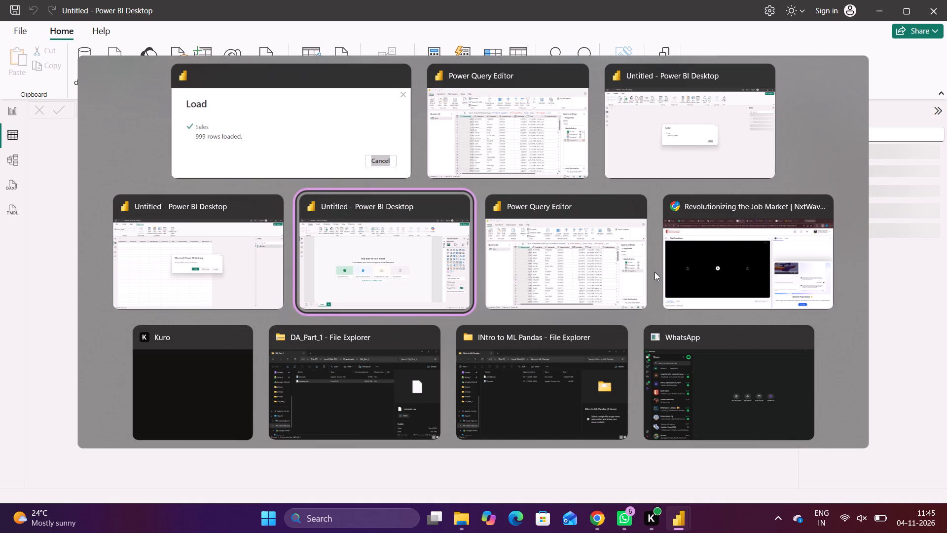
pyautogui.keyDown('ctrl'); pyautogui.keyDown('alt'); pyautogui.click(399, 243); pyautogui.keyUp('alt'); pyautogui.keyUp('ctrl')
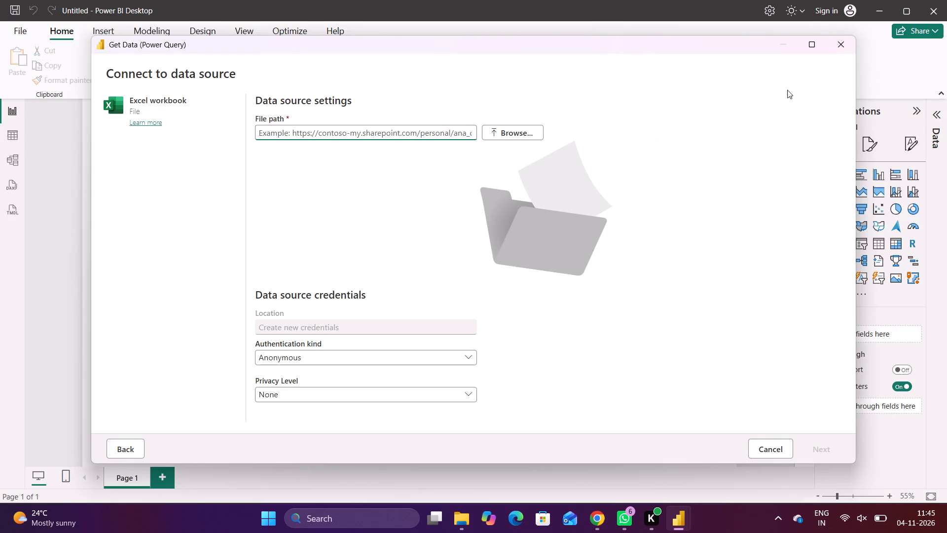
pyautogui.click(850, 51)
# Close all the open untitled reports without saving them.
pyautogui.click(945, 0)
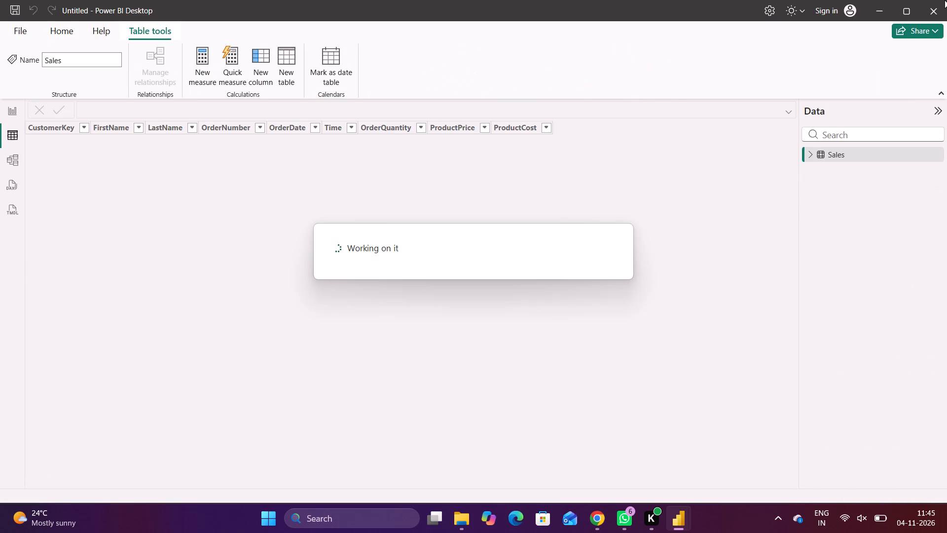
pyautogui.click(929, 13)
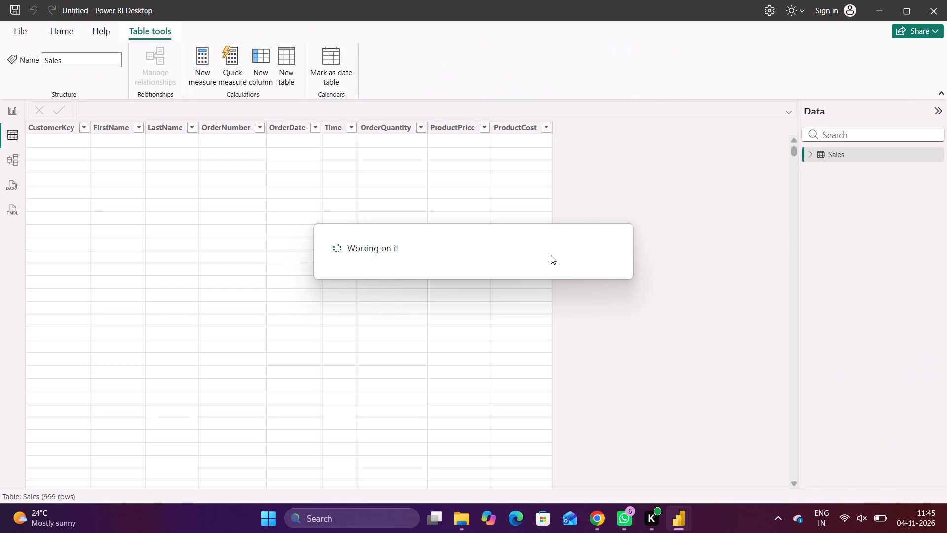
pyautogui.click(551, 255)
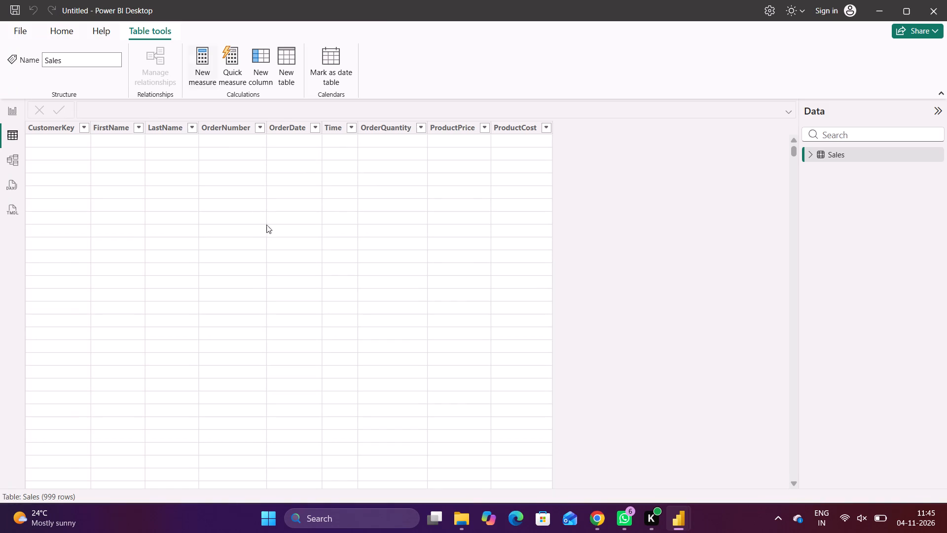
pyautogui.hscroll(3, 46, 259)
pyautogui.click(942, 0)
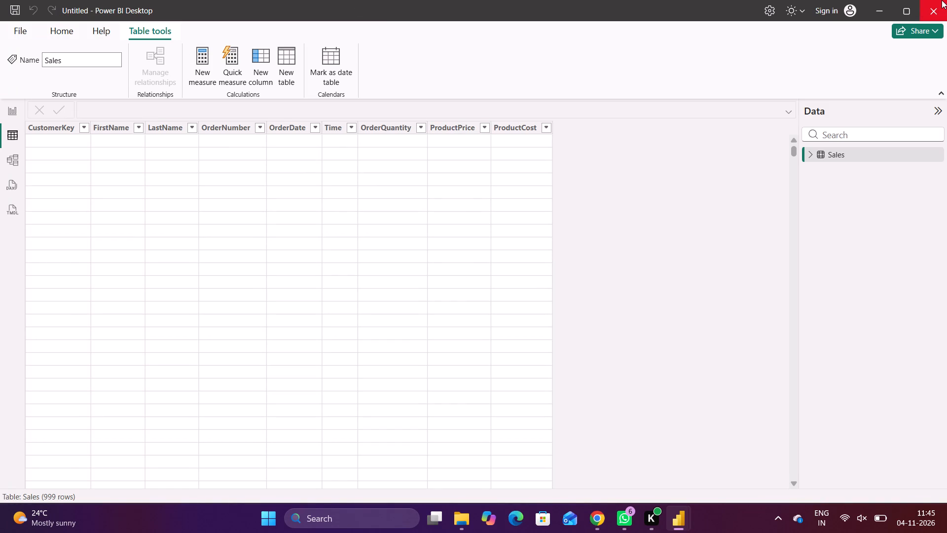
pyautogui.click(518, 284)
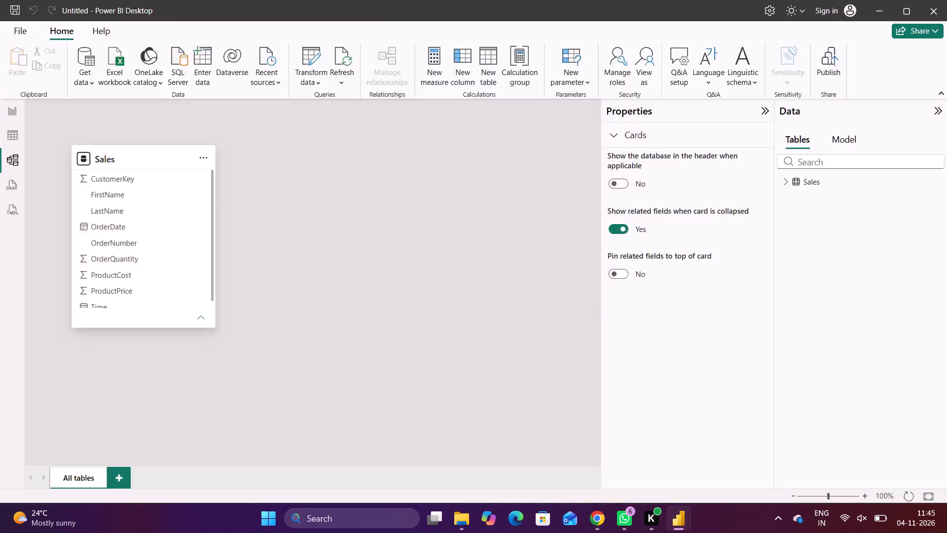
pyautogui.click(518, 279)
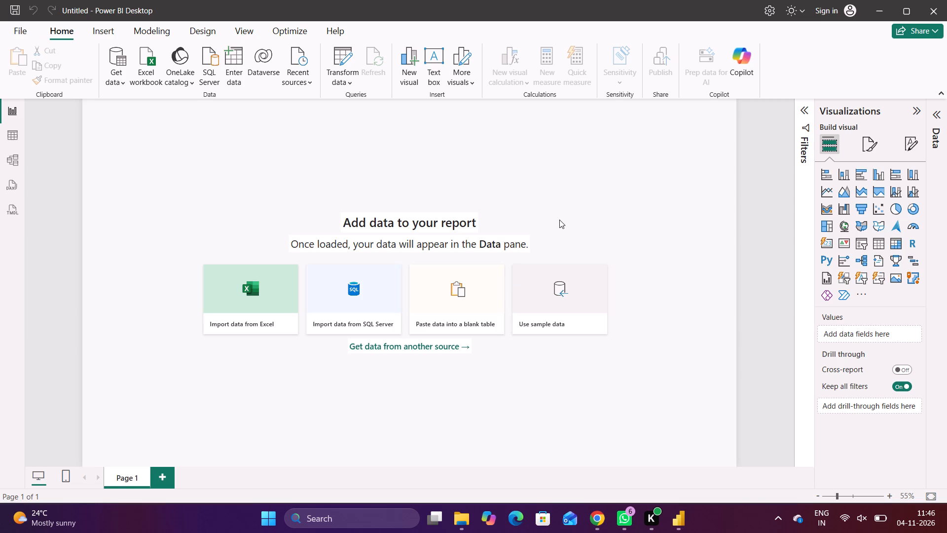
pyautogui.click(15, 133)
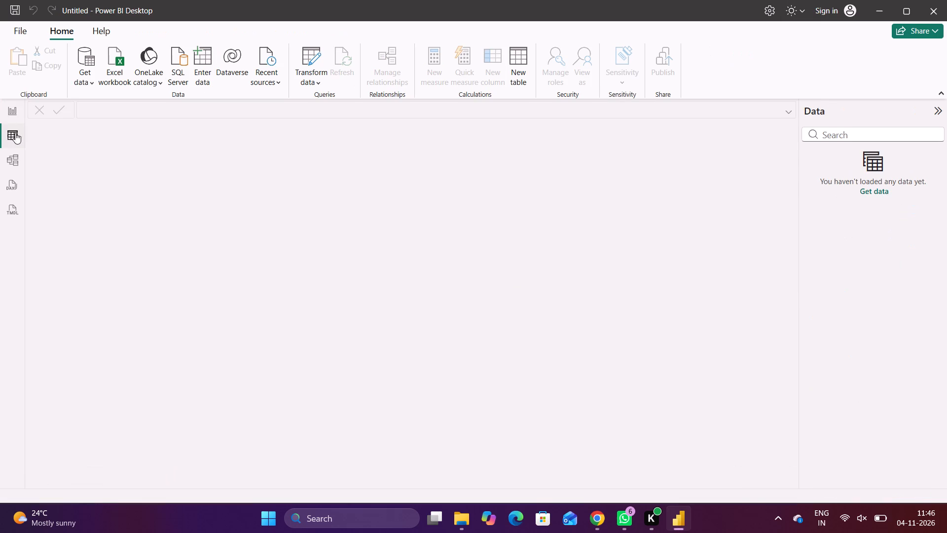
pyautogui.click(944, 0)
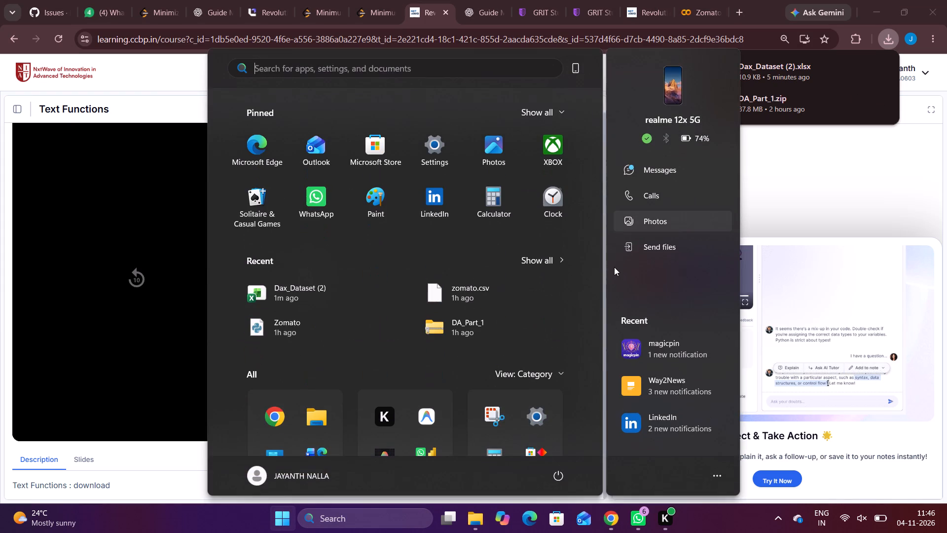
# Launch Power BI Desktop again and start a blank report.
pyautogui.write('po')
pyautogui.press('Return')
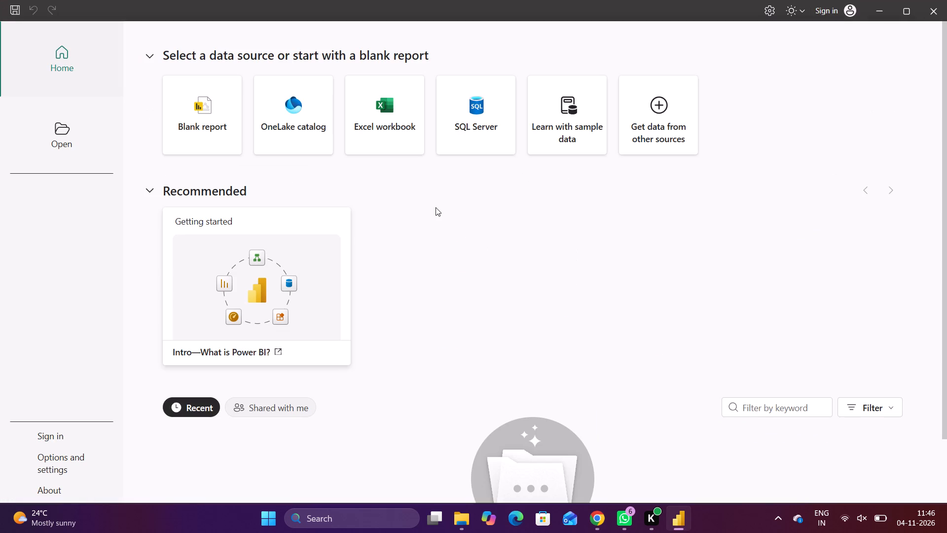
pyautogui.click(200, 122)
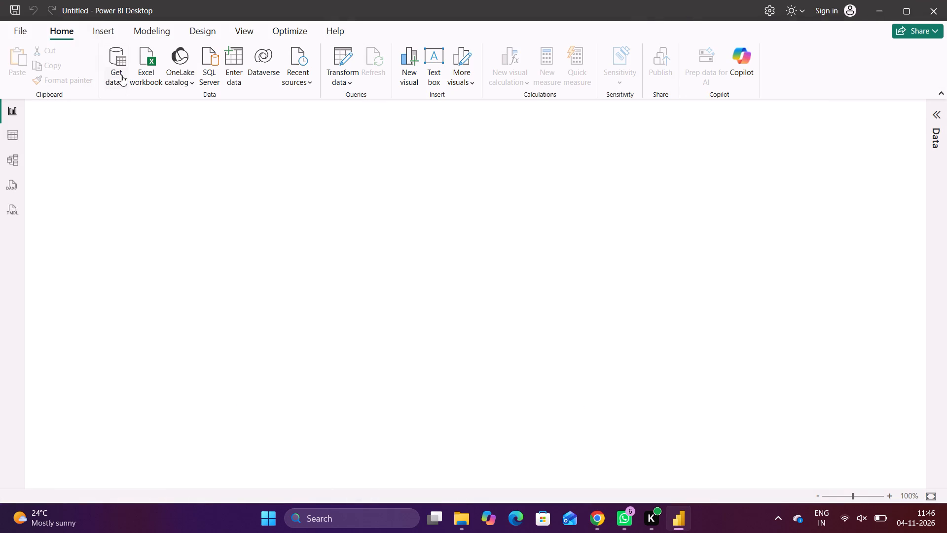
# Connect to the Excel workbook Dax_Dataset (2) in Downloads and bring in the suggested table Table 1 (Sales) with Transform data.
pyautogui.click(118, 67)
pyautogui.click(159, 120)
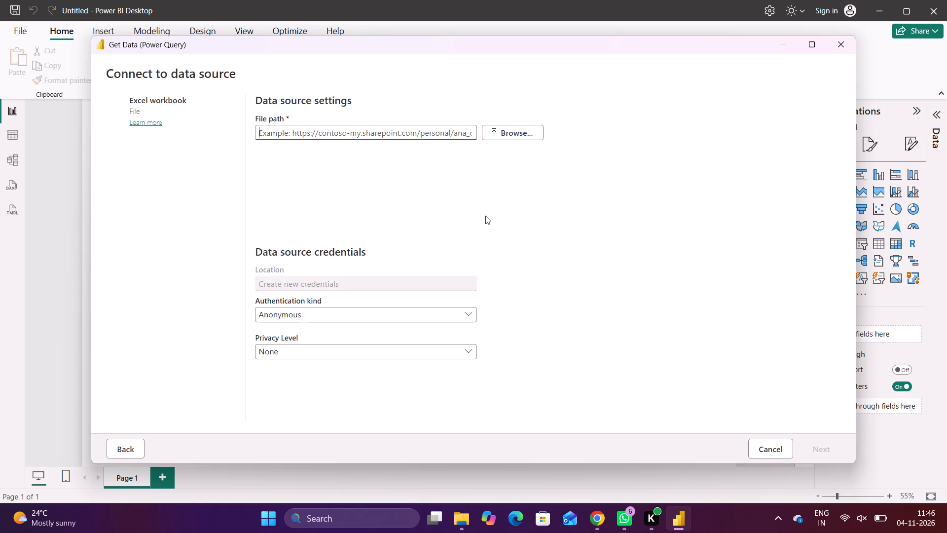
pyautogui.click(505, 133)
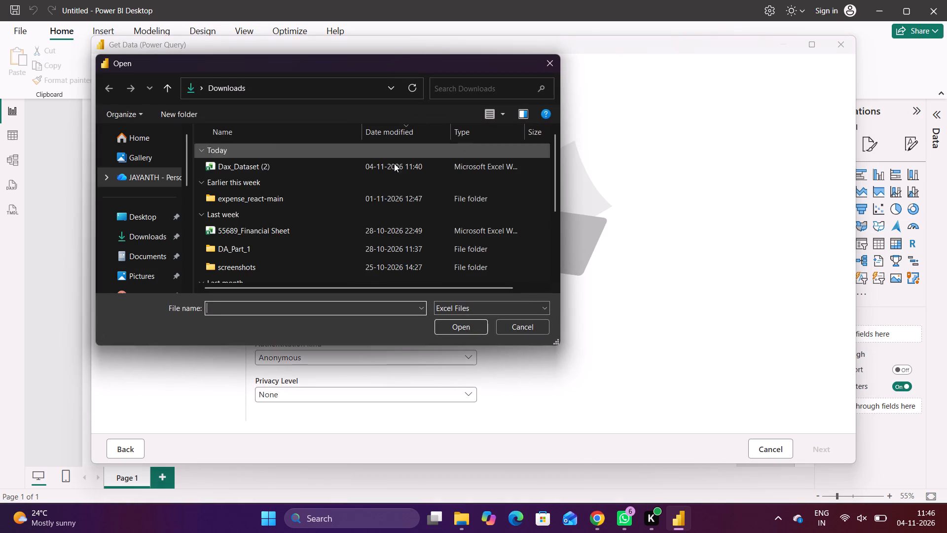
pyautogui.click(282, 168)
pyautogui.click(463, 326)
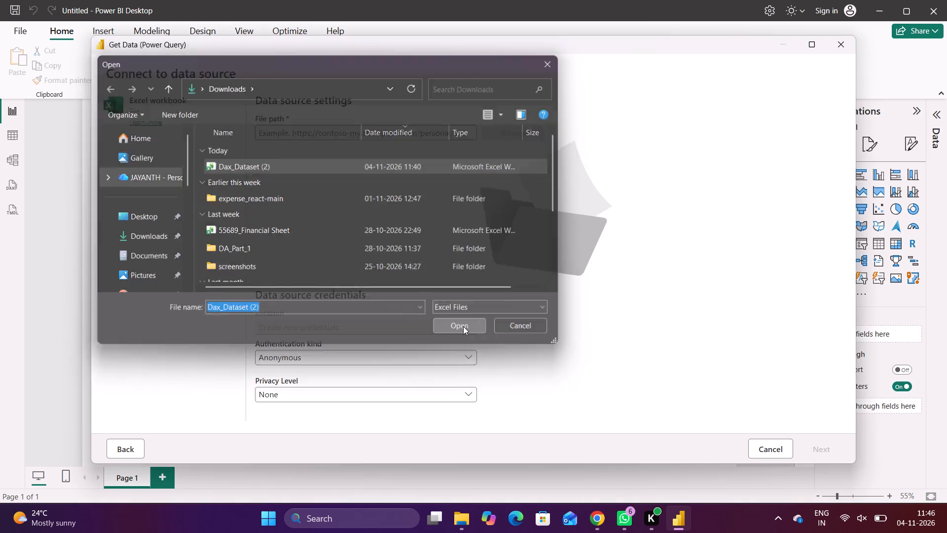
pyautogui.click(822, 455)
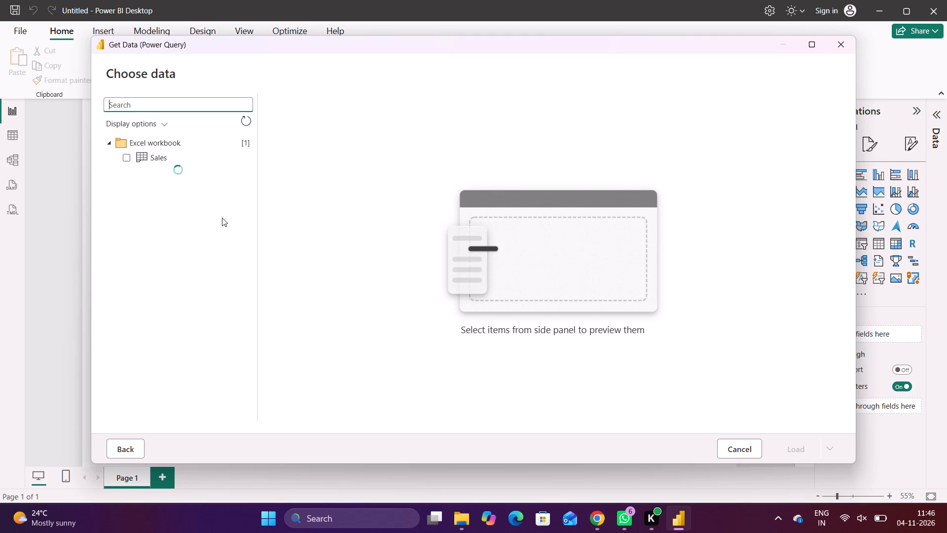
pyautogui.click(128, 186)
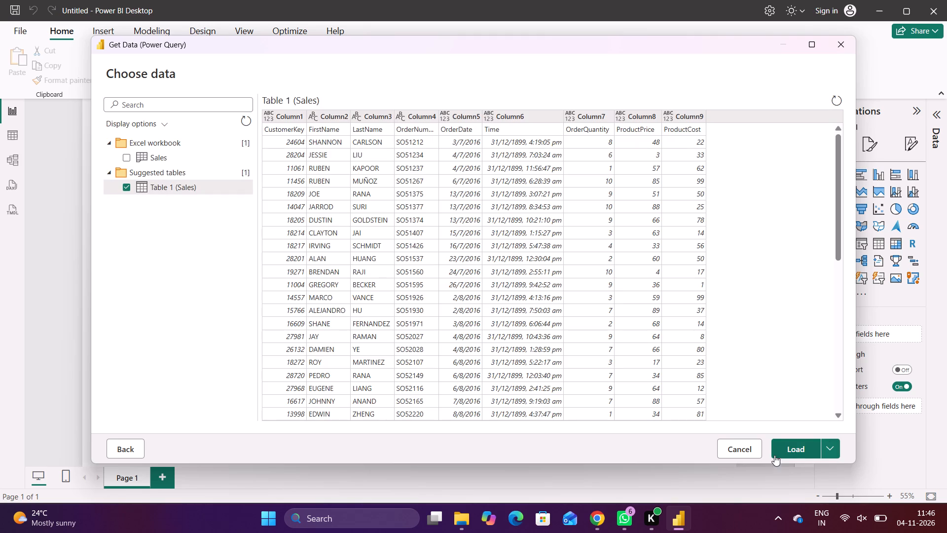
pyautogui.click(828, 450)
pyautogui.click(788, 423)
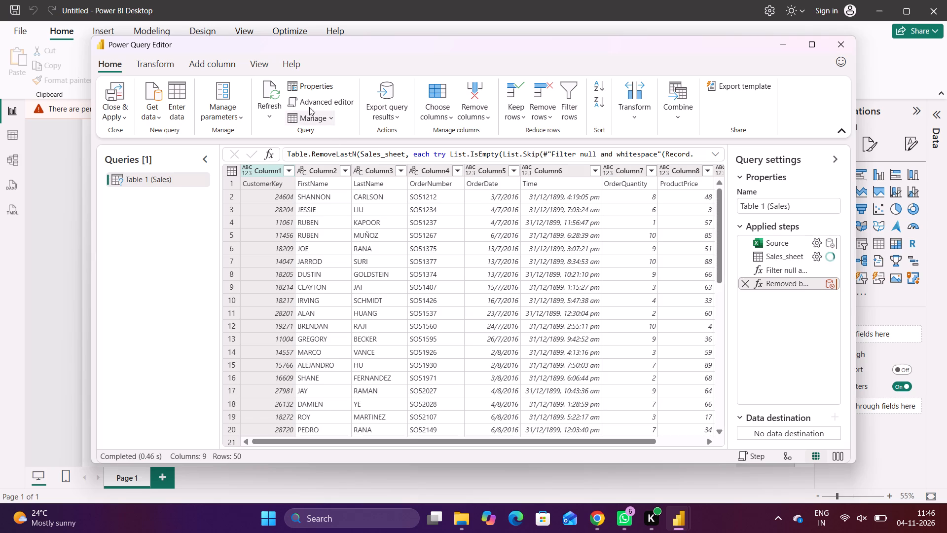
# Remove duplicate rows from the Table 1 (Sales) query across all nine columns, Column1 to Column9.
pyautogui.keyDown('ctrl'); pyautogui.click(269, 170); pyautogui.keyUp('ctrl')
pyautogui.keyDown('ctrl'); pyautogui.click(313, 170); pyautogui.keyUp('ctrl')
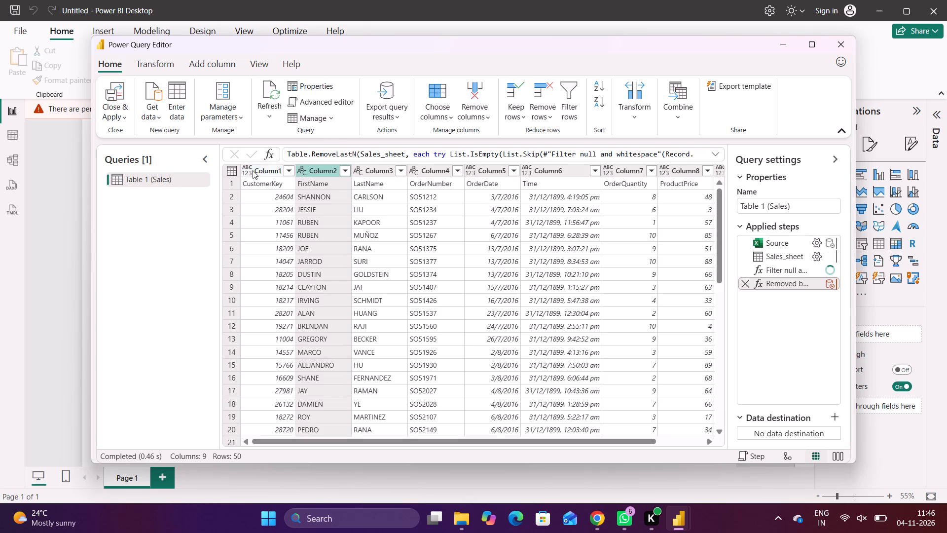
pyautogui.keyDown('ctrl'); pyautogui.click(250, 170); pyautogui.keyUp('ctrl')
pyautogui.keyDown('ctrl'); pyautogui.click(260, 170); pyautogui.keyUp('ctrl')
pyautogui.keyDown('ctrl'); pyautogui.click(260, 171); pyautogui.keyUp('ctrl')
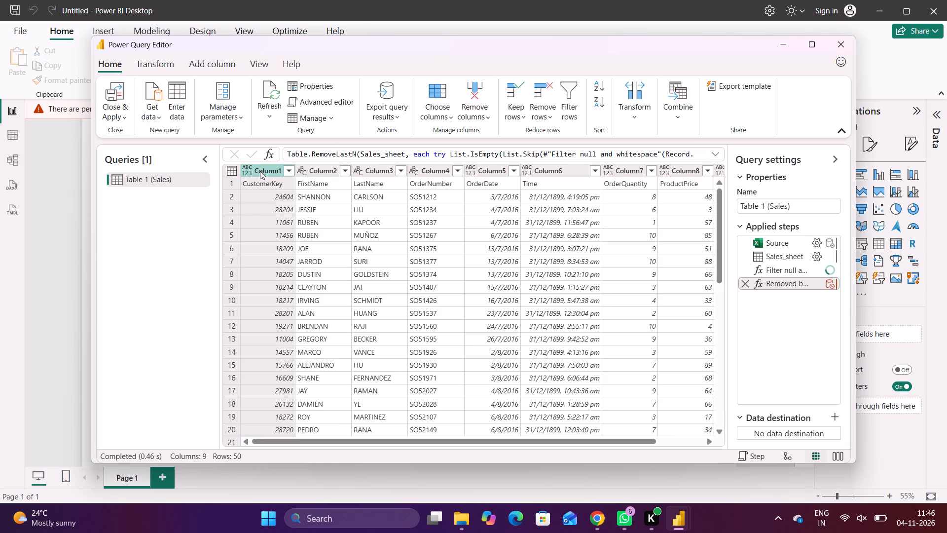
pyautogui.keyDown('ctrl'); pyautogui.click(324, 170); pyautogui.keyUp('ctrl')
pyautogui.keyDown('ctrl'); pyautogui.click(373, 171); pyautogui.keyUp('ctrl')
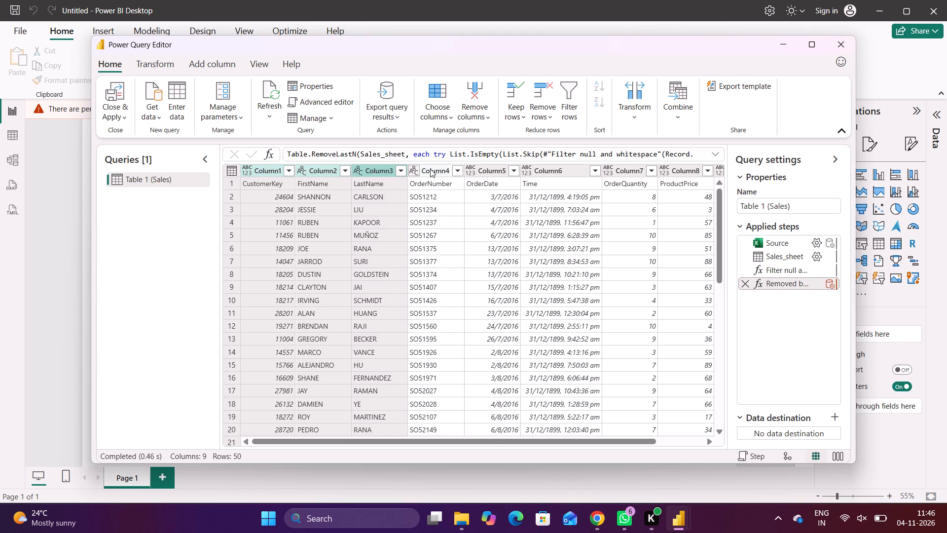
pyautogui.keyDown('ctrl'); pyautogui.click(435, 169); pyautogui.keyUp('ctrl')
pyautogui.keyDown('ctrl'); pyautogui.click(479, 169); pyautogui.keyUp('ctrl')
pyautogui.keyDown('ctrl'); pyautogui.click(541, 173); pyautogui.keyUp('ctrl')
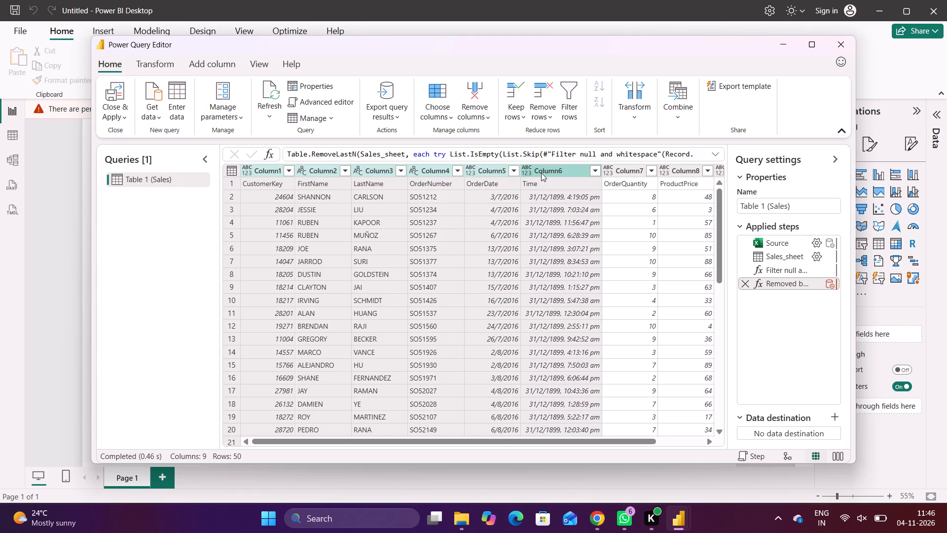
pyautogui.hscroll(-2, 541, 173)
pyautogui.keyDown('ctrl'); pyautogui.click(616, 173); pyautogui.keyUp('ctrl')
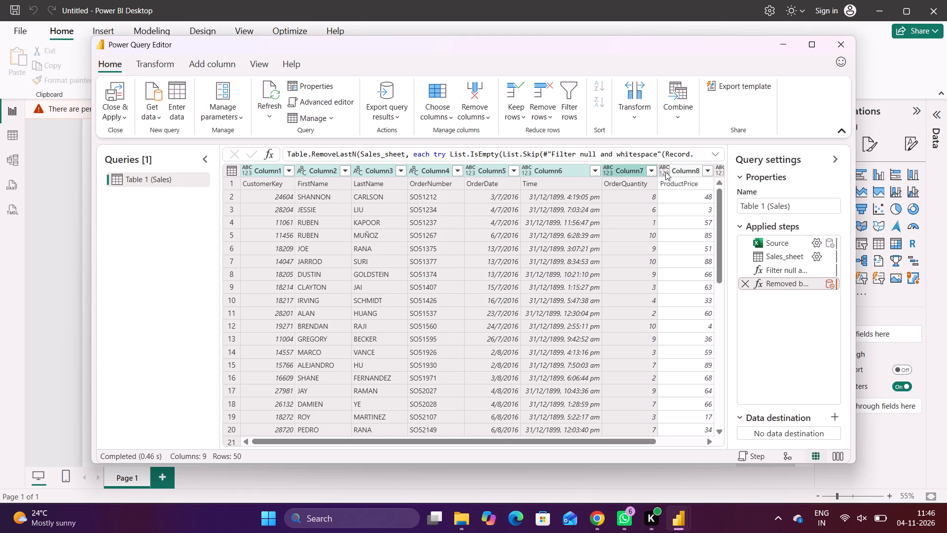
pyautogui.keyDown('ctrl'); pyautogui.click(670, 172); pyautogui.keyUp('ctrl')
pyautogui.hscroll(-2, 670, 172)
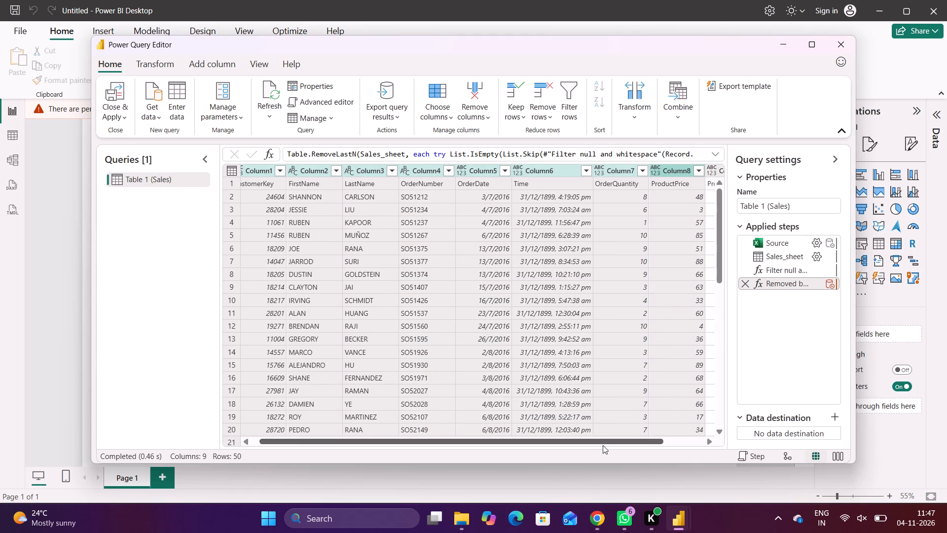
pyautogui.moveTo(602, 443); pyautogui.dragTo(685, 442)
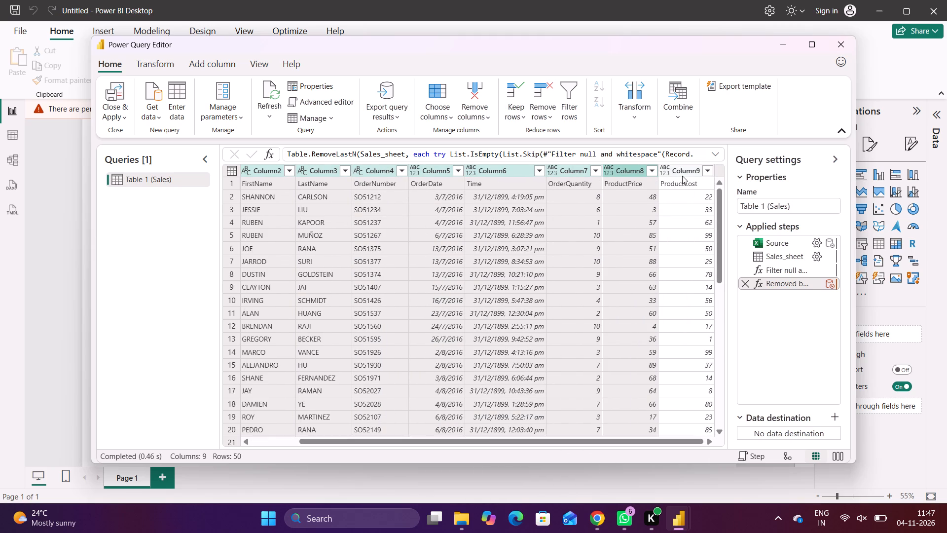
pyautogui.keyDown('ctrl'); pyautogui.click(680, 172); pyautogui.keyUp('ctrl')
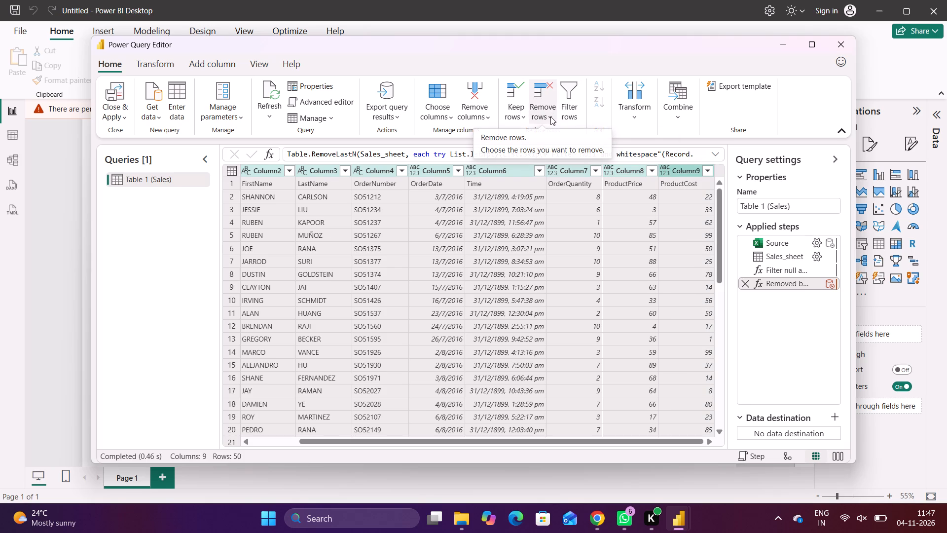
pyautogui.click(551, 117)
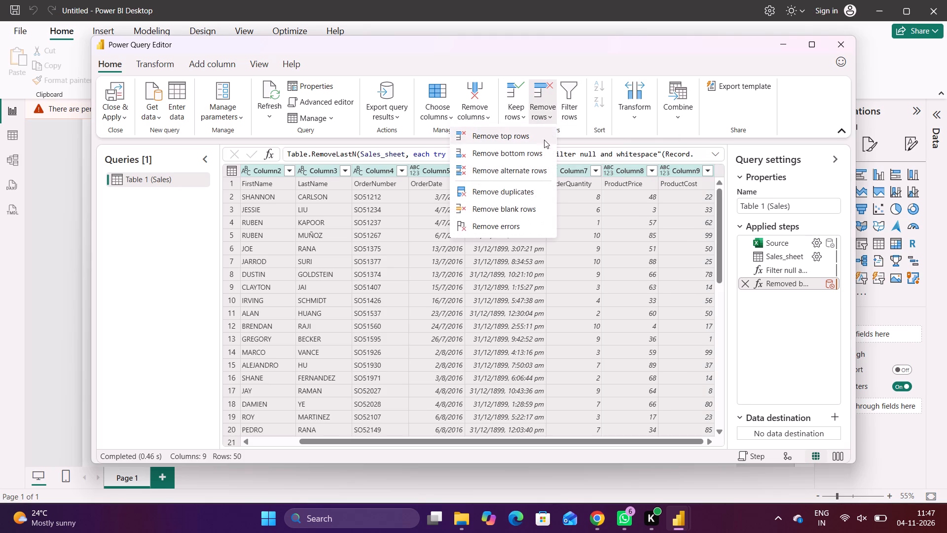
pyautogui.click(510, 194)
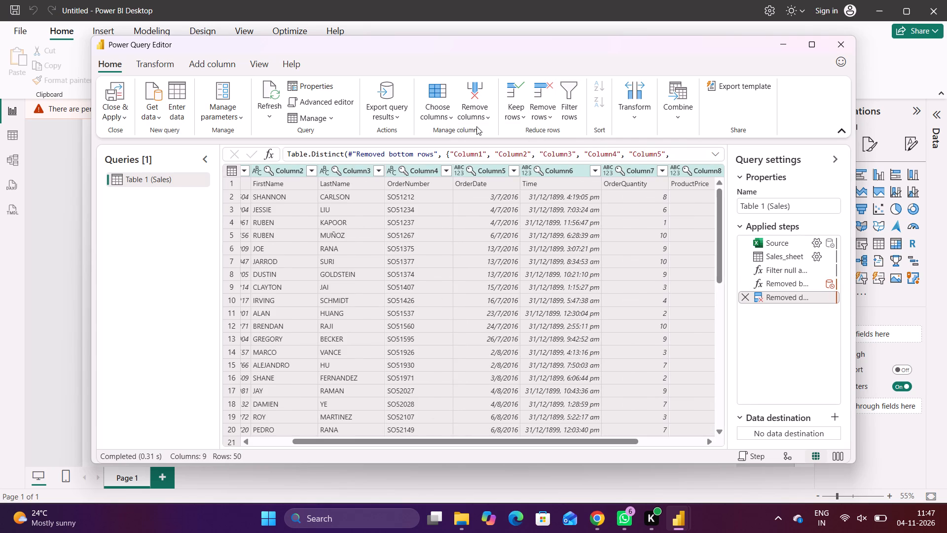
# Close the Power Query Editor and apply the query changes to load Table 1 (Sales) into the report.
pyautogui.click(109, 103)
pyautogui.click(166, 139)
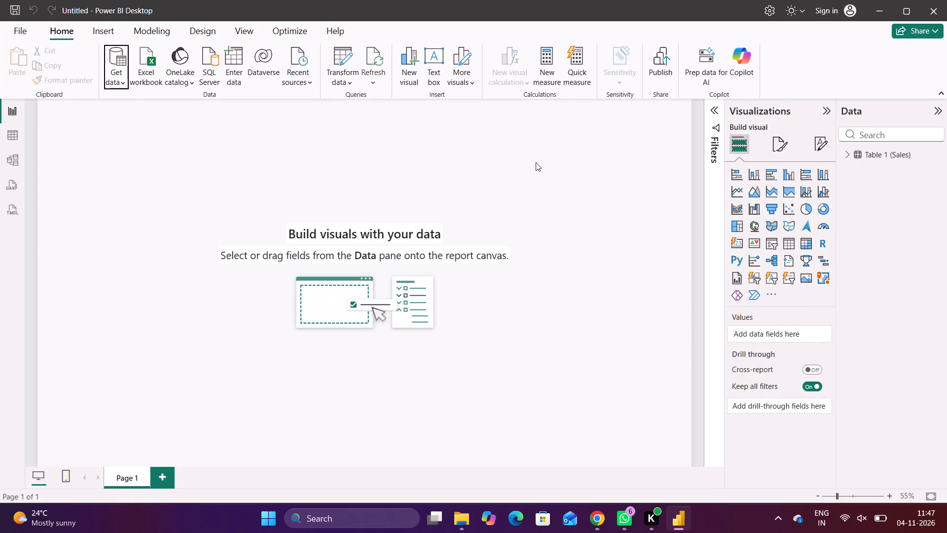
# Show Table 1 (Sales) in Table view and examine its column headings, rows and Column1's filter values.
pyautogui.click(2, 131)
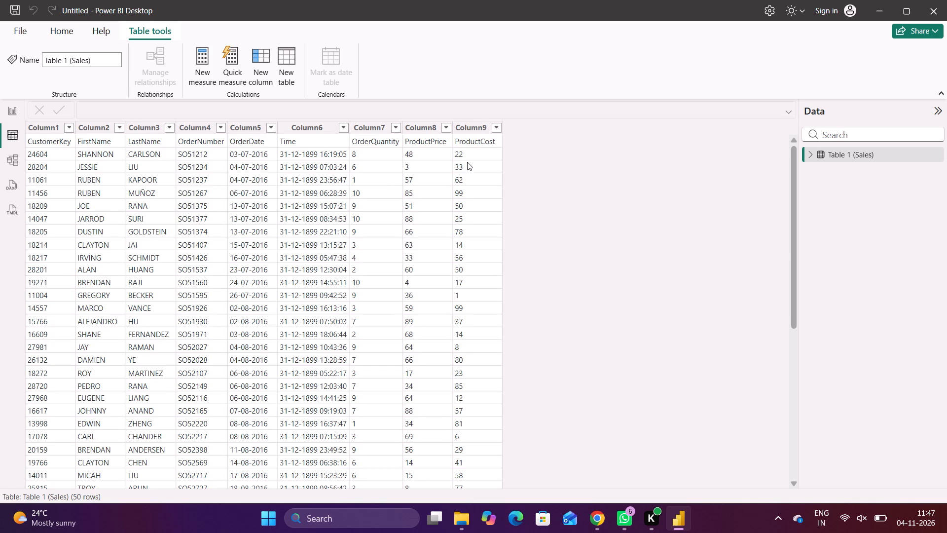
pyautogui.scroll(1, 271, 173)
pyautogui.moveTo(512, 143); pyautogui.dragTo(301, 112)
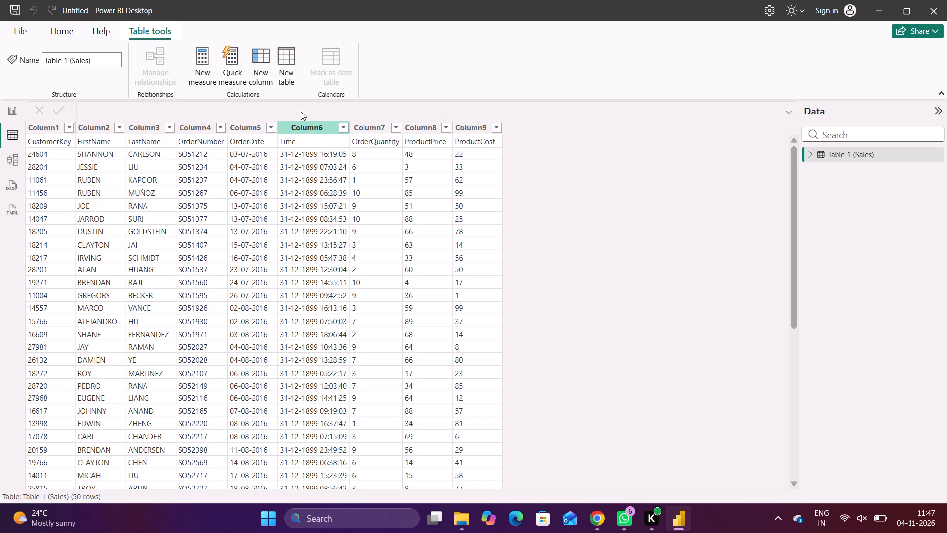
pyautogui.moveTo(301, 112); pyautogui.dragTo(271, 120)
pyautogui.click(67, 124)
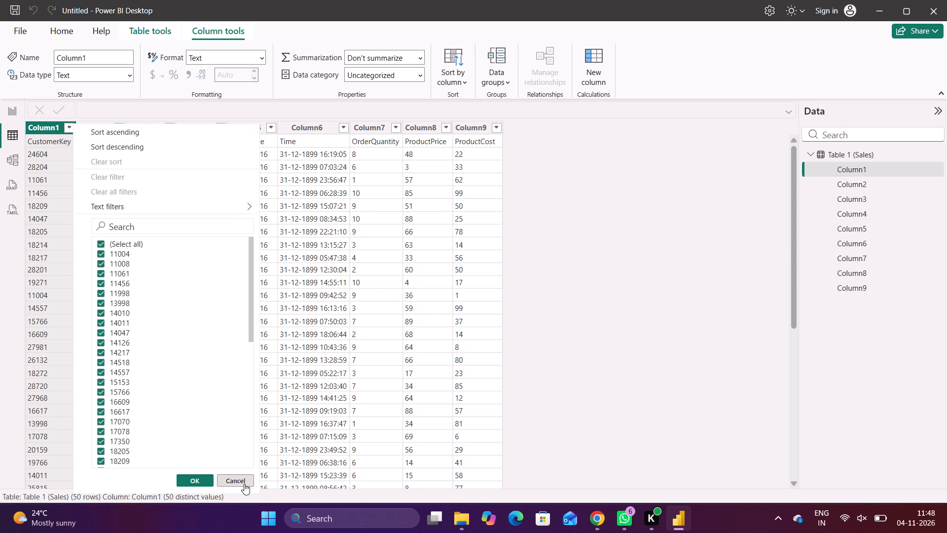
pyautogui.click(240, 479)
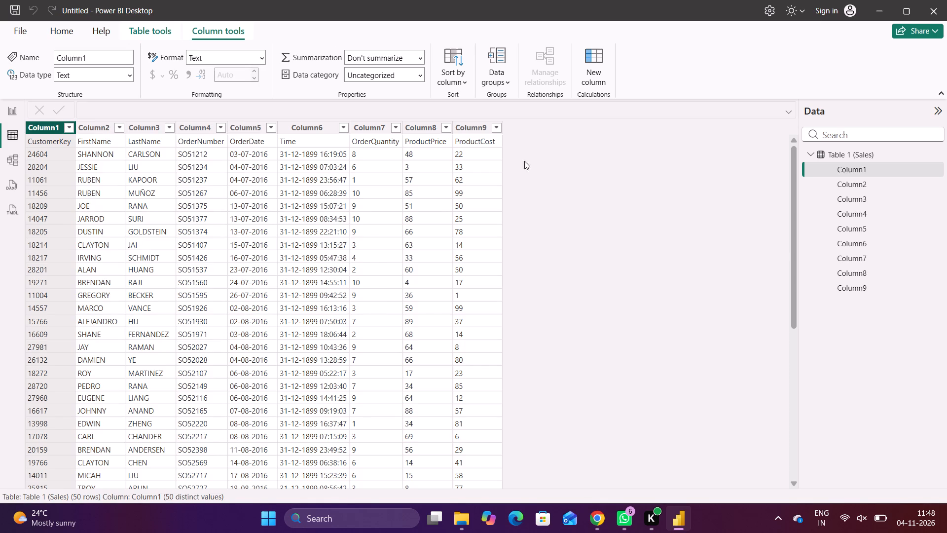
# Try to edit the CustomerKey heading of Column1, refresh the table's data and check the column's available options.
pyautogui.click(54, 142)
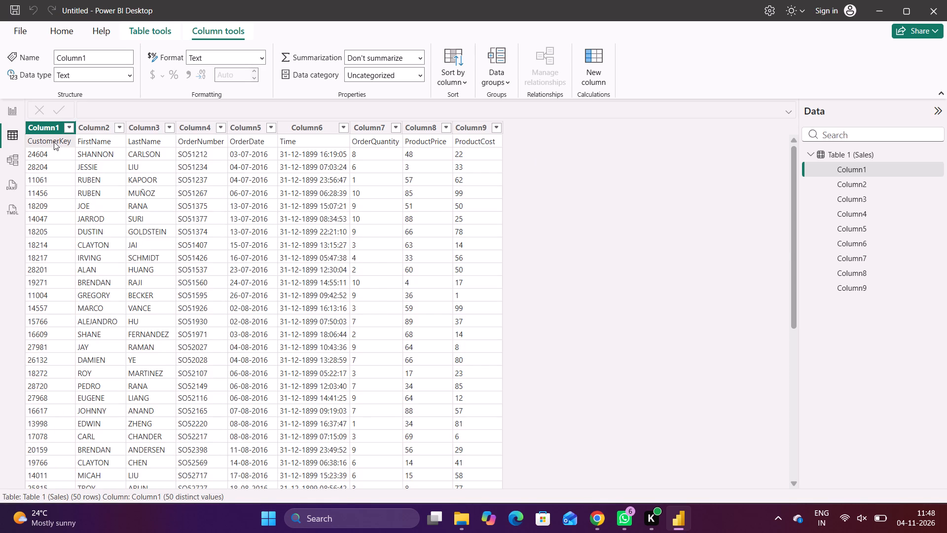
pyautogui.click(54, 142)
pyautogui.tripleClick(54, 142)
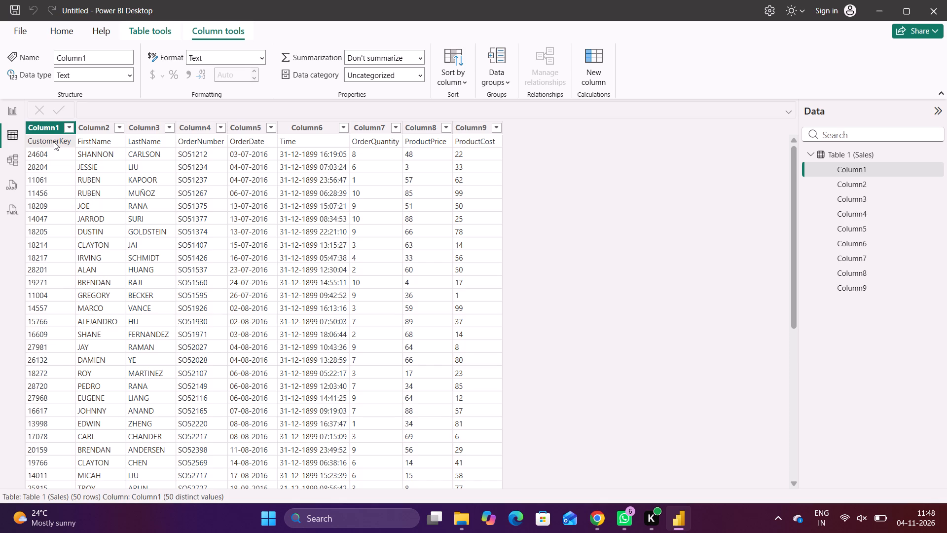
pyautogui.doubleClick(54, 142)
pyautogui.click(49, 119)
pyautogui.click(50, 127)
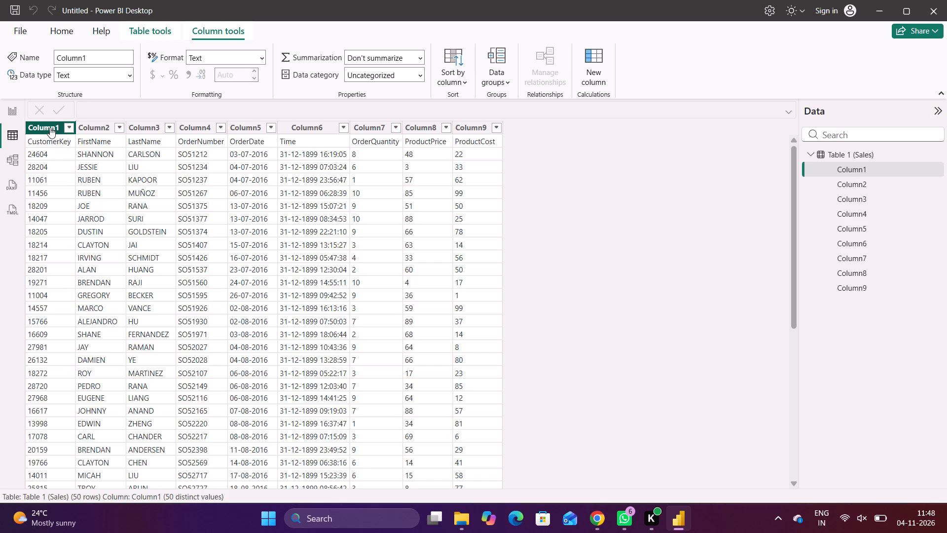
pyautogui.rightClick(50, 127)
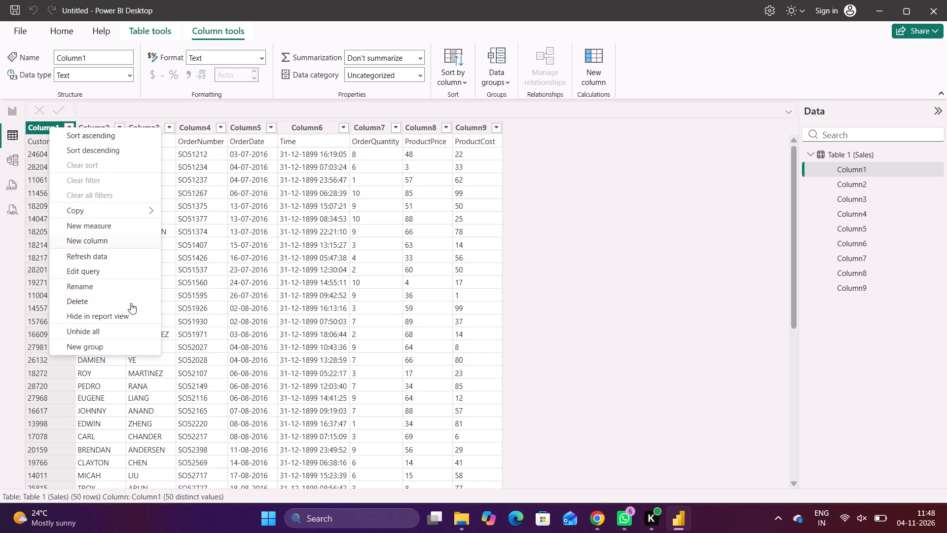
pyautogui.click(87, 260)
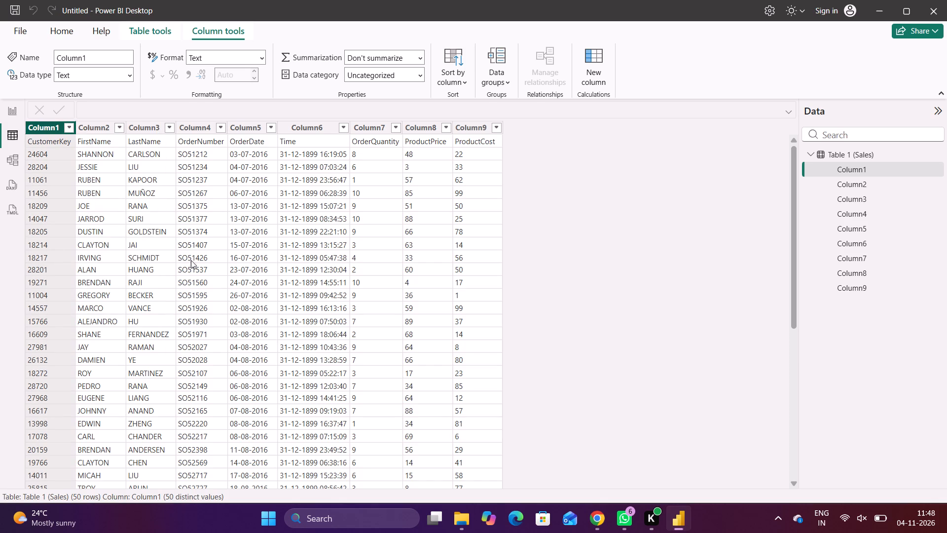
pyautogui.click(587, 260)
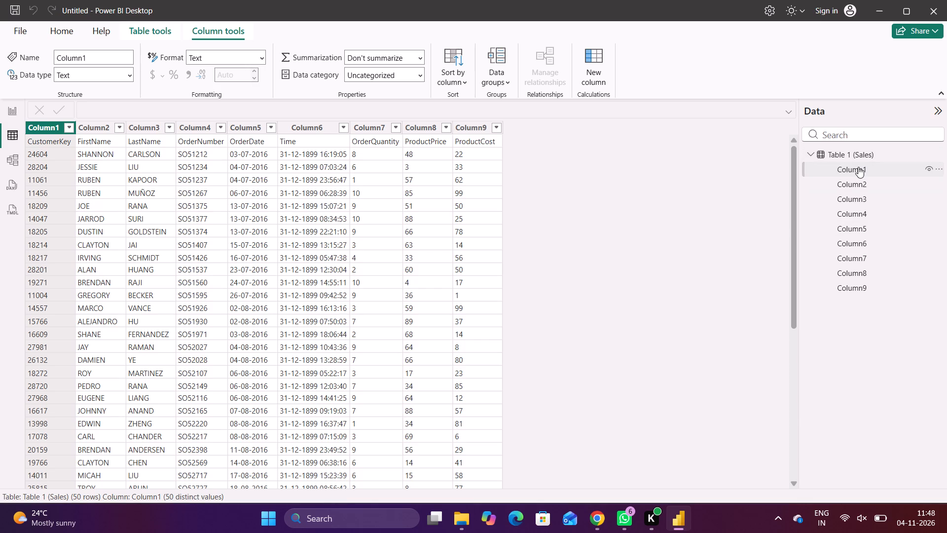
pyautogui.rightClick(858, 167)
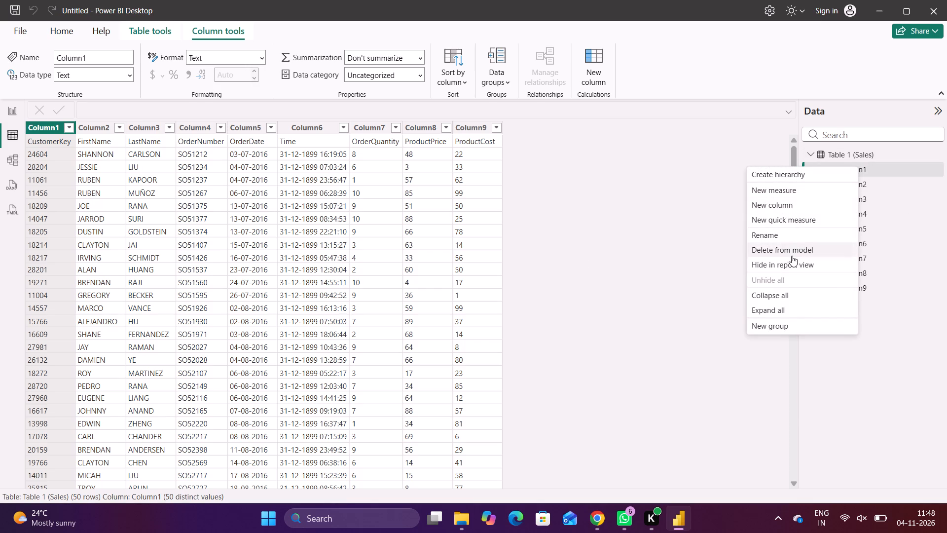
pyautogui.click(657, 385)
# Open a second Power BI Desktop window alongside the current report.
pyautogui.hotkey('alt', 'Tab')
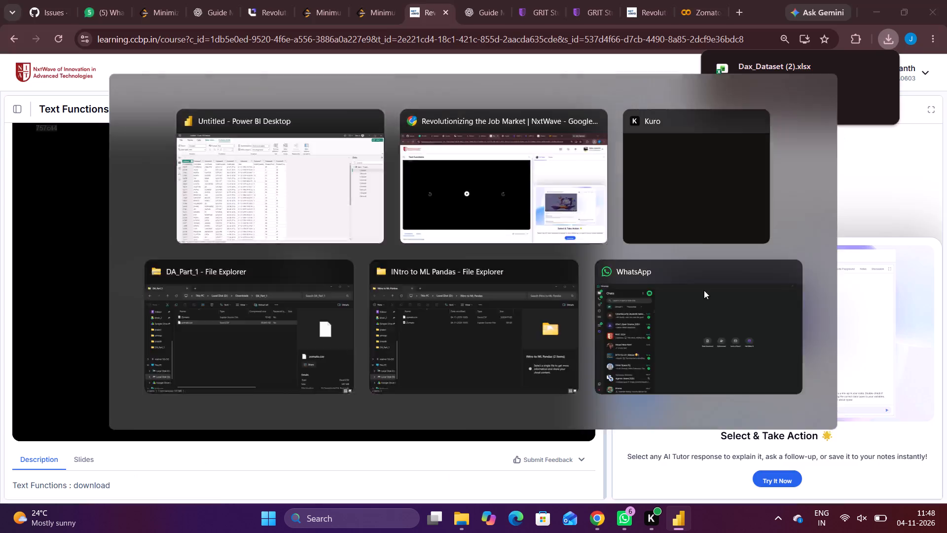
pyautogui.hotkey('alt', 'Tab')
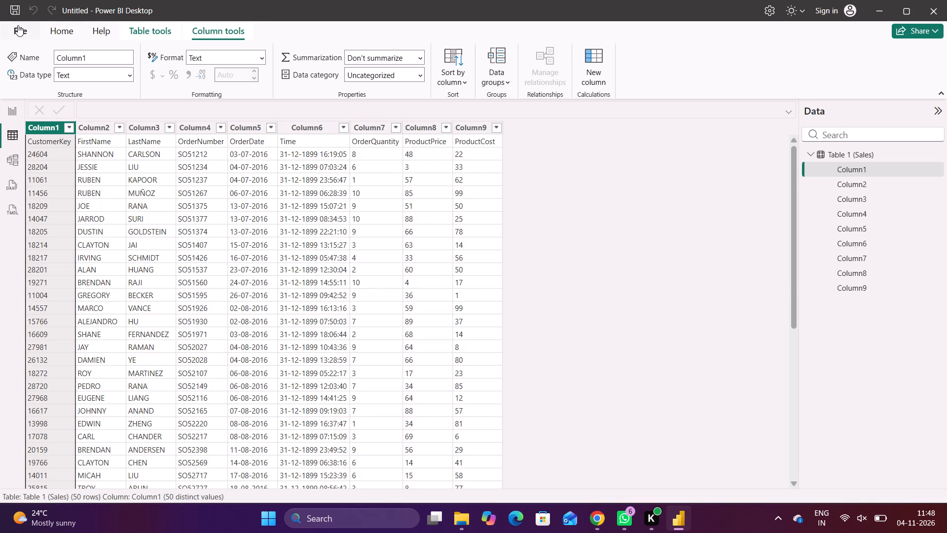
pyautogui.hotkey('ctrl', 'shift', 'n')
pyautogui.click(684, 373)
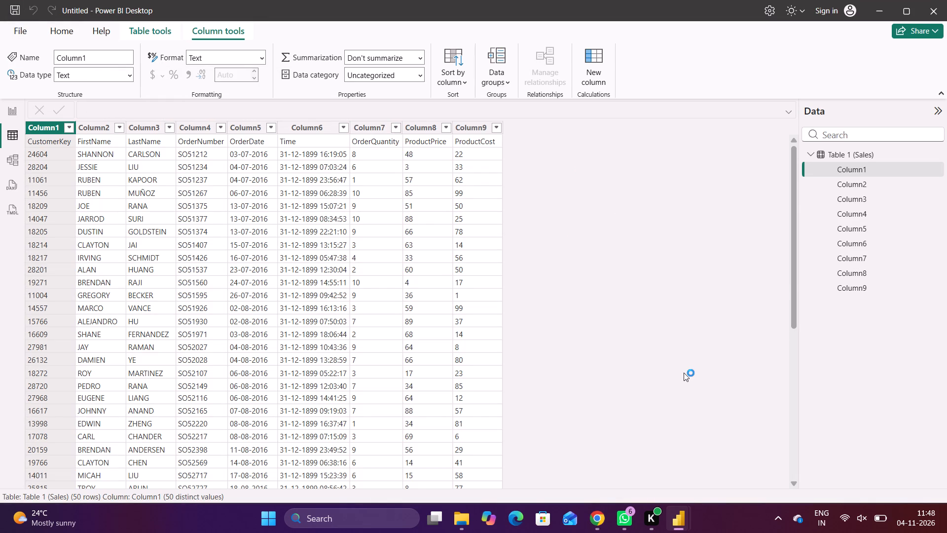
pyautogui.hotkey('ctrl', 'shift', 'n')
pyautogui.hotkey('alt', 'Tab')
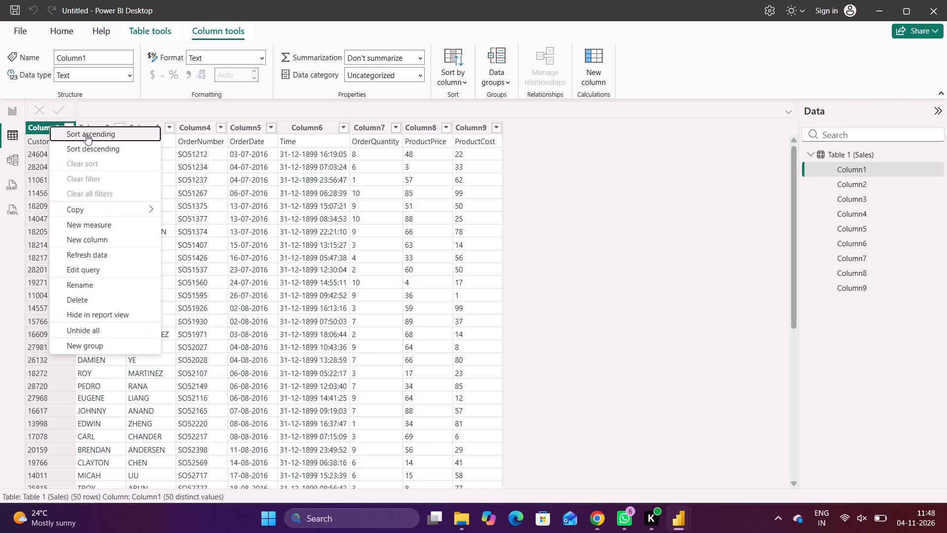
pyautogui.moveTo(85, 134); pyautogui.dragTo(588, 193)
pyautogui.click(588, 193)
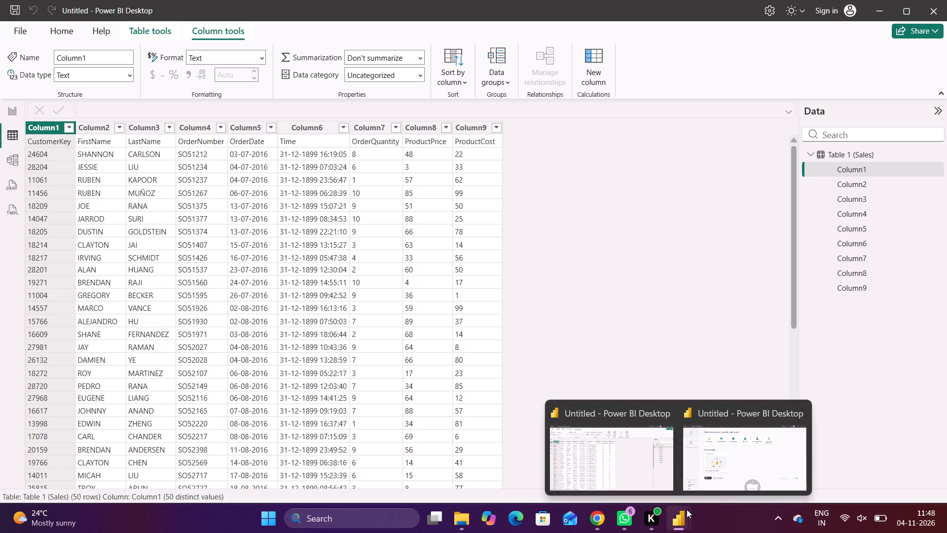
# Switch to the new Power BI Desktop window and start a blank report.
pyautogui.click(707, 470)
pyautogui.click(185, 125)
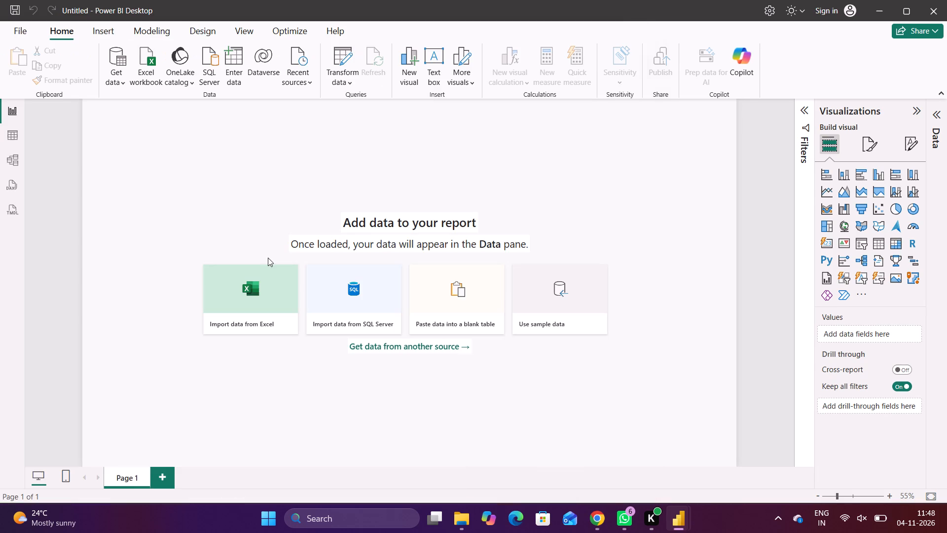
# Connect to the Excel workbook Dax_Dataset (2) in Downloads and bring in the Sales sheet with Transform data.
pyautogui.click(227, 299)
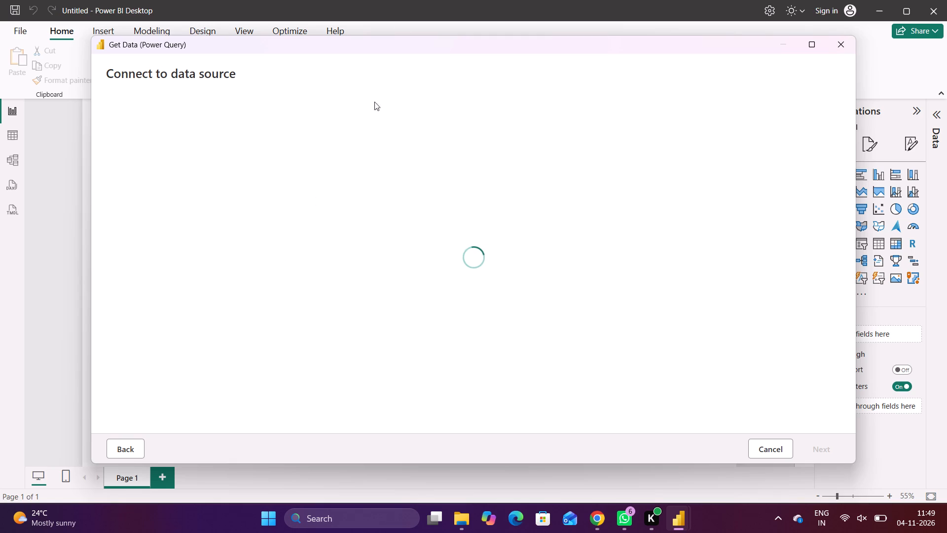
pyautogui.click(506, 137)
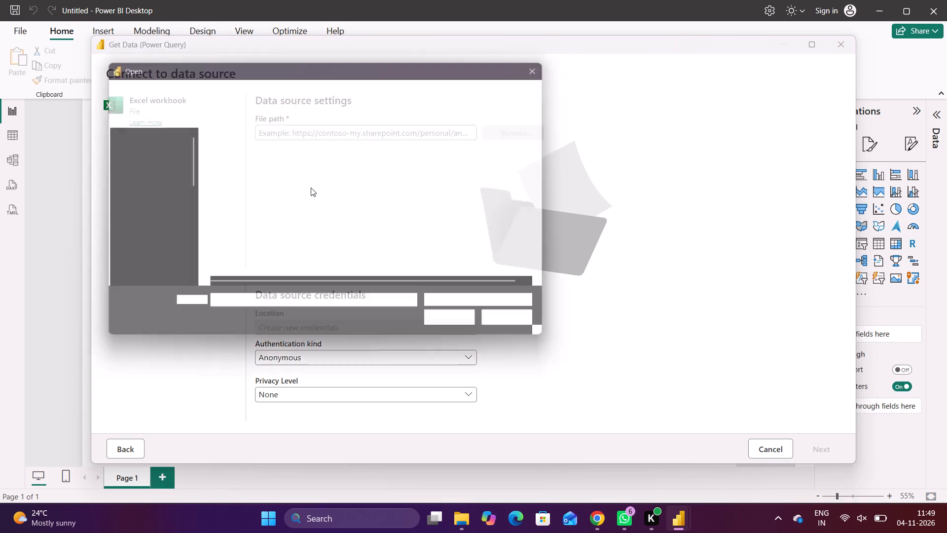
pyautogui.click(245, 165)
pyautogui.click(469, 335)
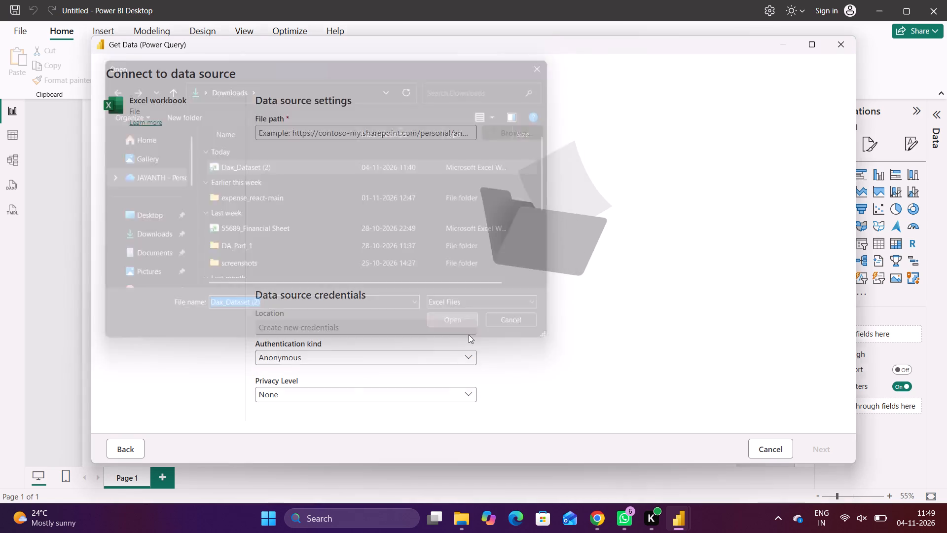
pyautogui.click(817, 446)
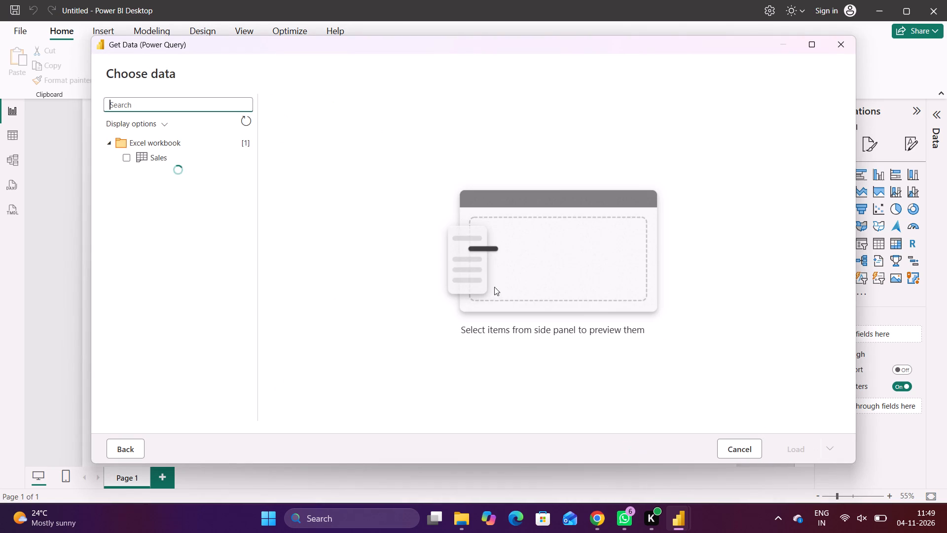
pyautogui.click(125, 159)
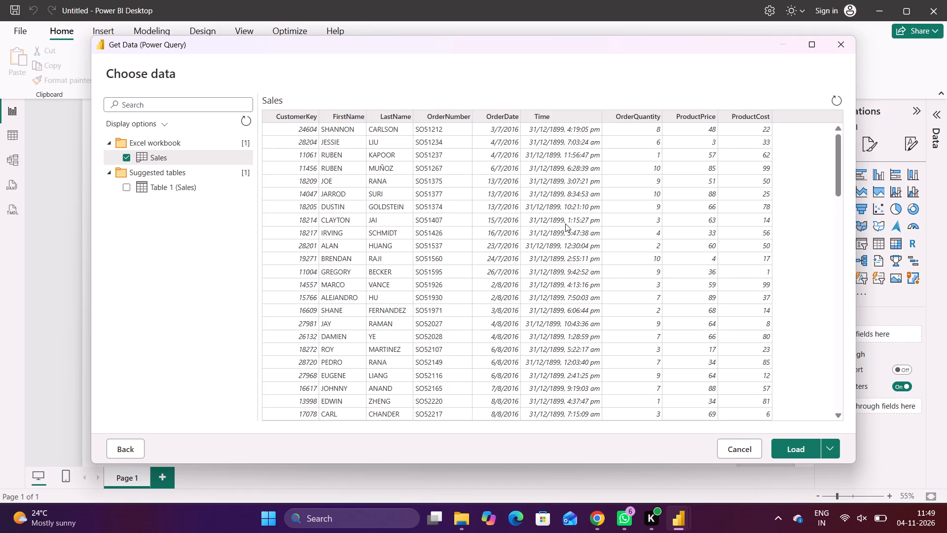
pyautogui.click(834, 452)
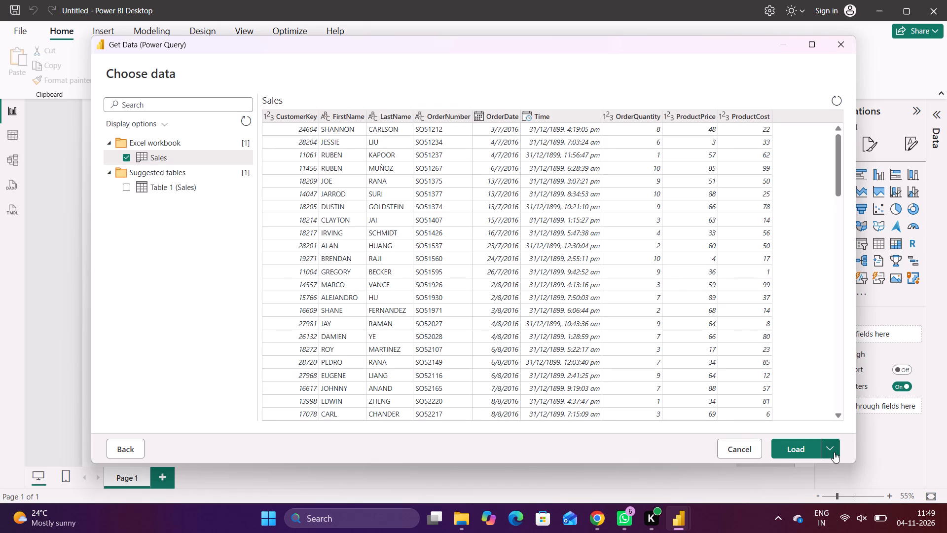
pyautogui.click(780, 428)
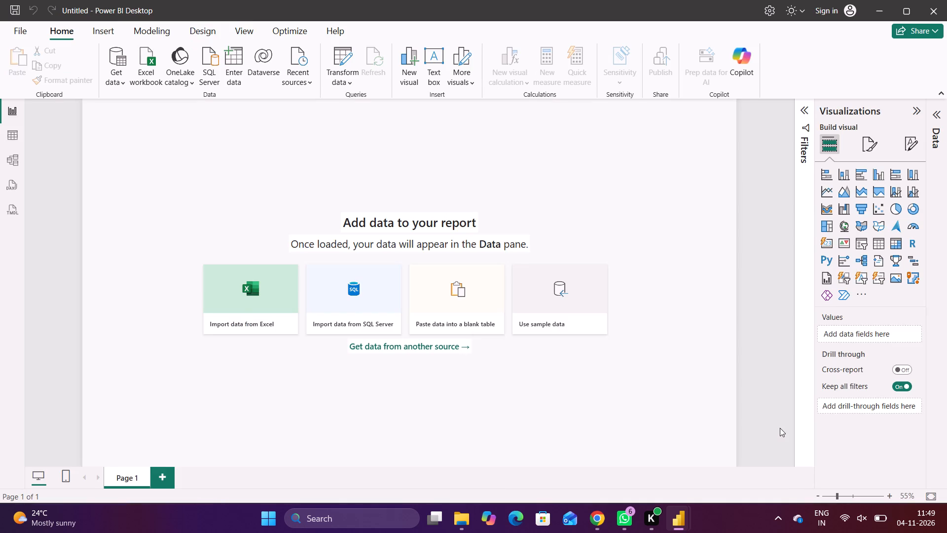
pyautogui.hotkey('alt', 'Tab')
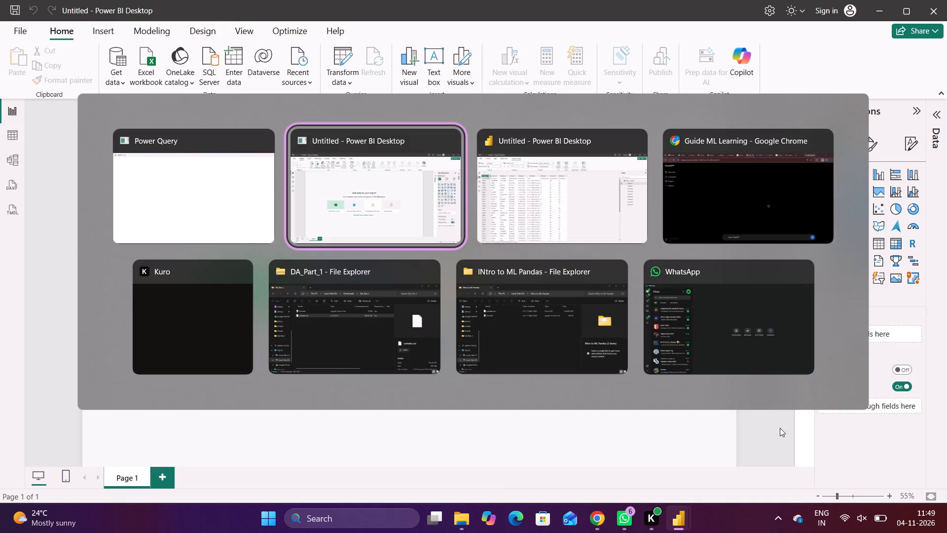
pyautogui.hotkey('alt', 'shift', 'Tab')
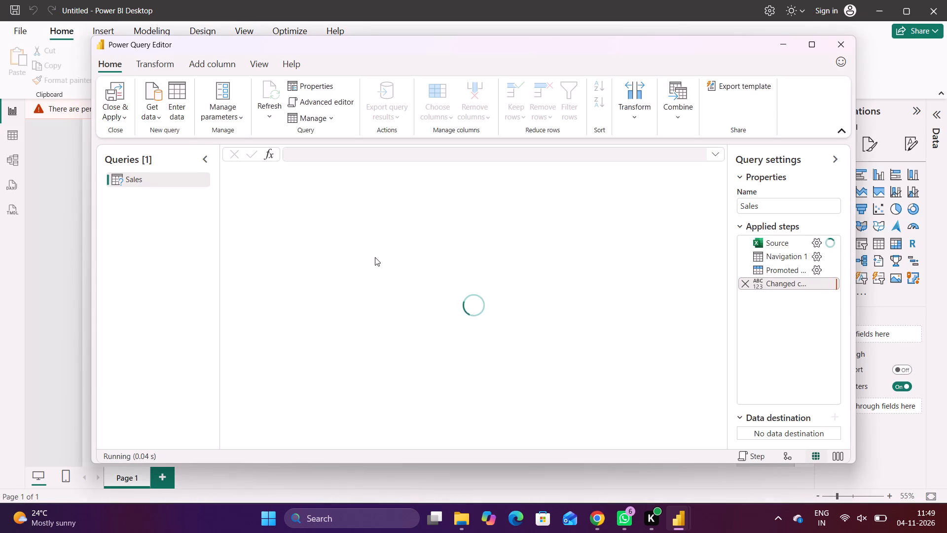
# Remove duplicate rows from the Sales query based on all its columns, from CustomerKey through ProductCost.
pyautogui.keyDown('ctrl'); pyautogui.click(288, 169); pyautogui.keyUp('ctrl')
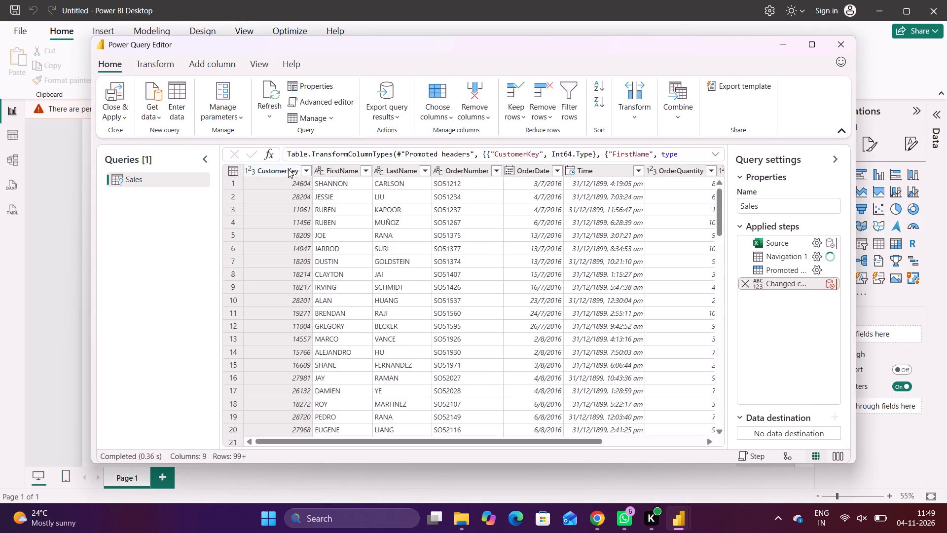
pyautogui.keyDown('ctrl'); pyautogui.click(330, 173); pyautogui.keyUp('ctrl')
pyautogui.keyDown('ctrl'); pyautogui.click(277, 176); pyautogui.keyUp('ctrl')
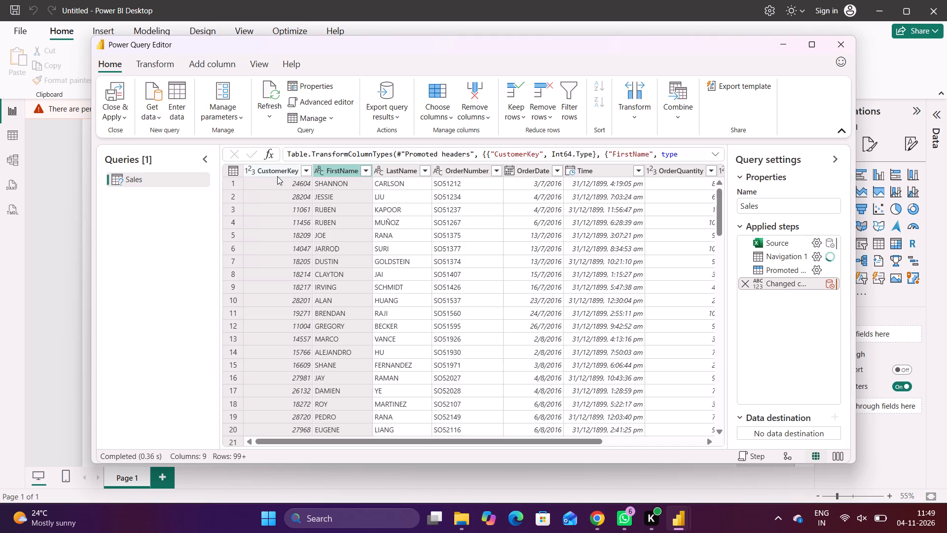
pyautogui.keyDown('ctrl'); pyautogui.click(400, 178); pyautogui.keyUp('ctrl')
pyautogui.keyDown('ctrl'); pyautogui.click(396, 175); pyautogui.keyUp('ctrl')
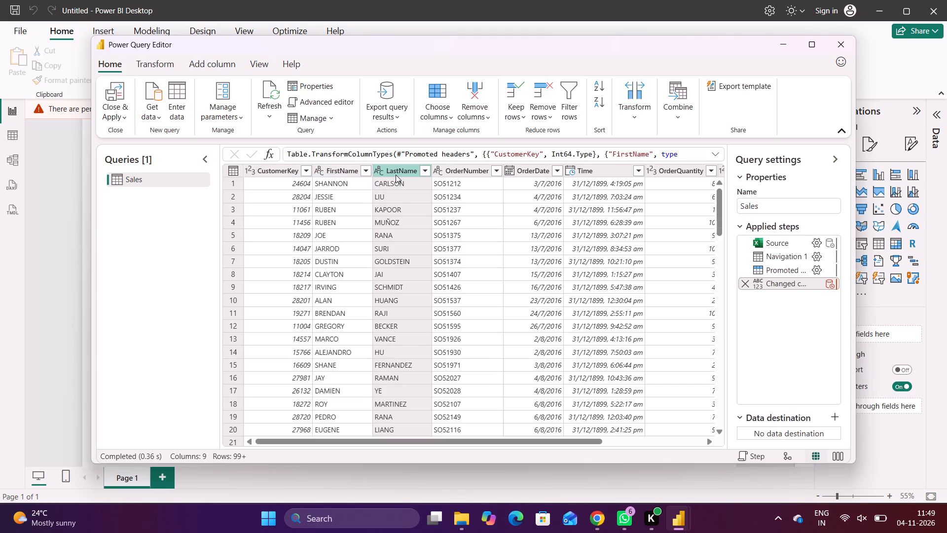
pyautogui.keyDown('ctrl'); pyautogui.click(330, 169); pyautogui.keyUp('ctrl')
pyautogui.keyDown('ctrl'); pyautogui.click(278, 166); pyautogui.keyUp('ctrl')
pyautogui.keyDown('ctrl'); pyautogui.click(464, 166); pyautogui.keyUp('ctrl')
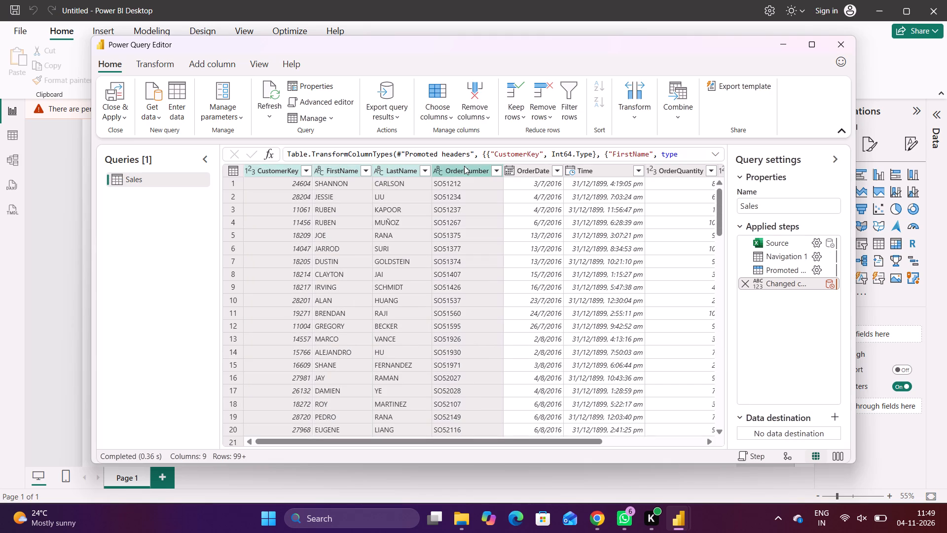
pyautogui.keyDown('ctrl'); pyautogui.click(512, 170); pyautogui.keyUp('ctrl')
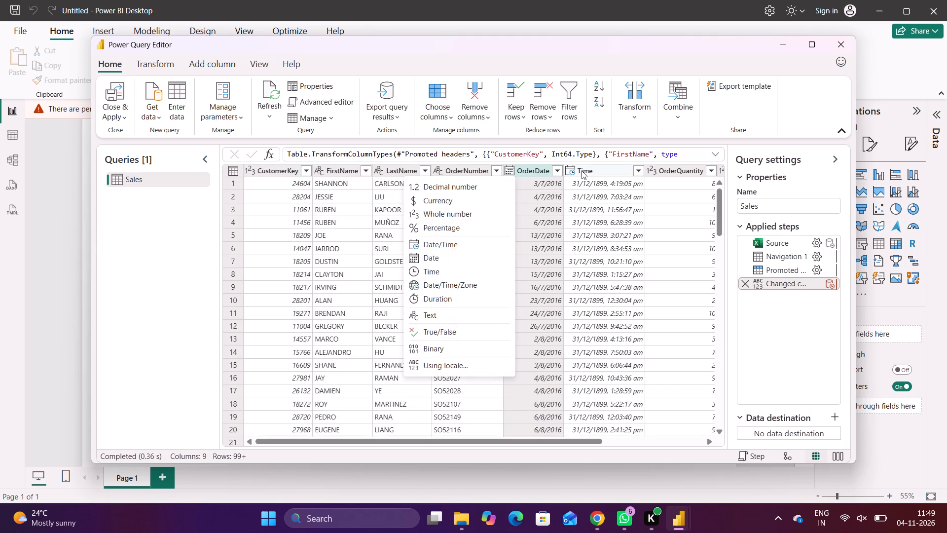
pyautogui.keyDown('ctrl'); pyautogui.click(591, 170); pyautogui.keyUp('ctrl')
pyautogui.keyDown('ctrl'); pyautogui.click(680, 169); pyautogui.keyUp('ctrl')
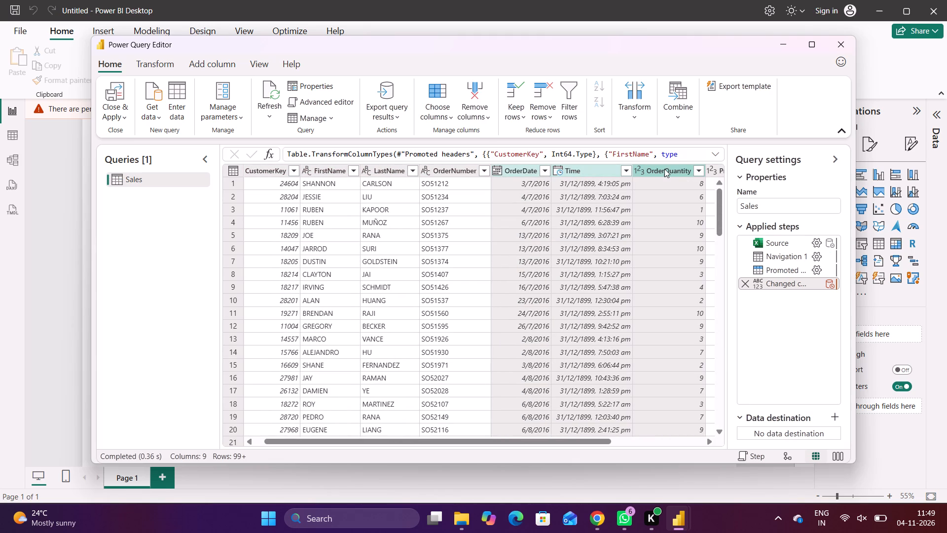
pyautogui.hscroll(-2, 664, 169)
pyautogui.keyDown('ctrl'); pyautogui.click(460, 169); pyautogui.keyUp('ctrl')
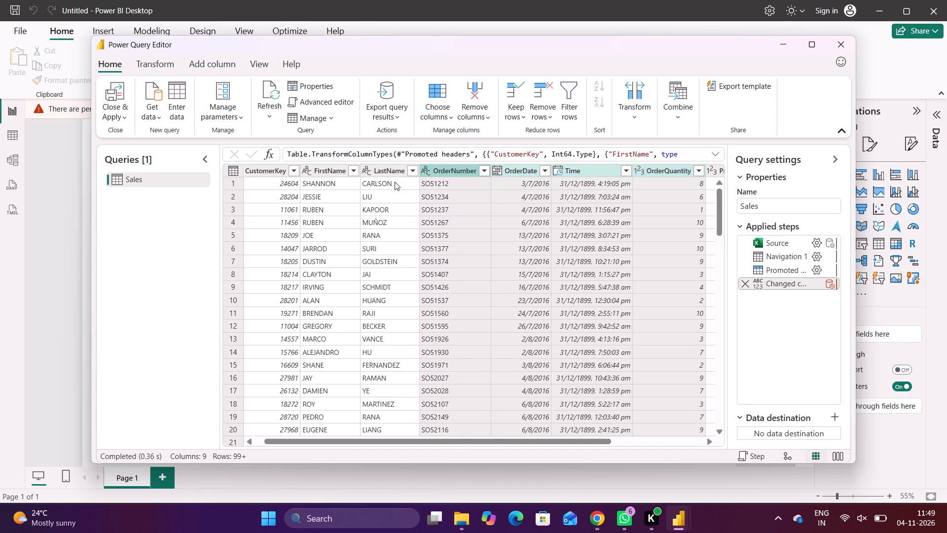
pyautogui.keyDown('ctrl'); pyautogui.click(375, 175); pyautogui.keyUp('ctrl')
pyautogui.keyDown('ctrl'); pyautogui.click(333, 170); pyautogui.keyUp('ctrl')
pyautogui.keyDown('ctrl'); pyautogui.click(269, 169); pyautogui.keyUp('ctrl')
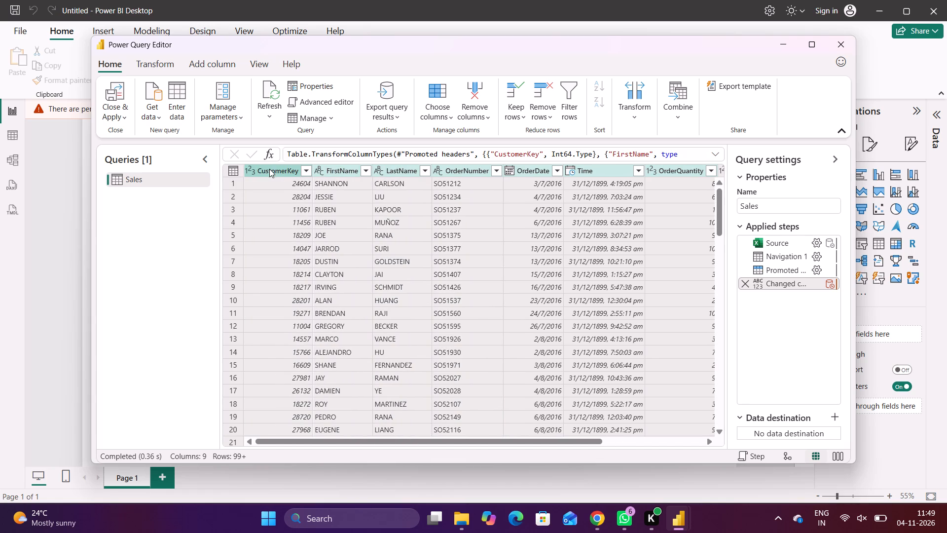
pyautogui.hscroll(-3, 582, 273)
pyautogui.keyDown('ctrl'); pyautogui.click(611, 172); pyautogui.keyUp('ctrl')
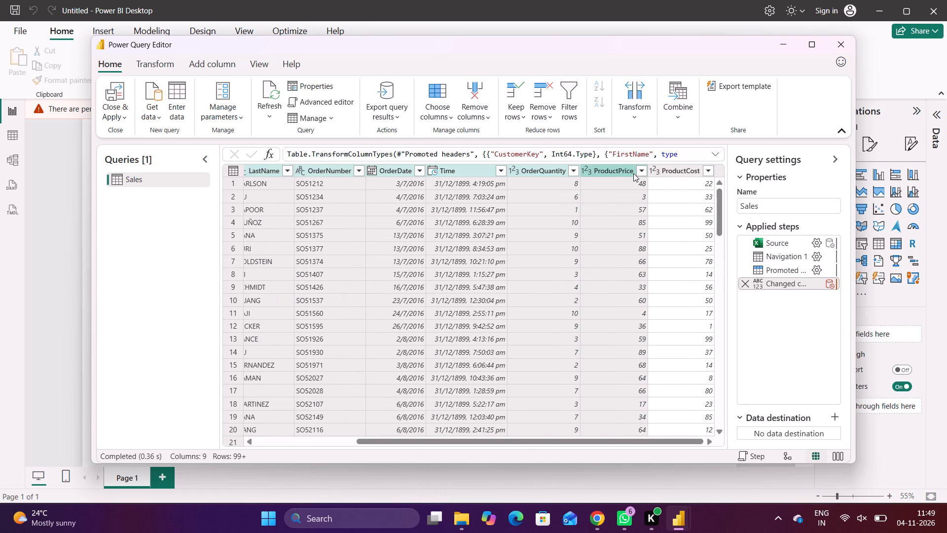
pyautogui.keyDown('ctrl'); pyautogui.click(674, 173); pyautogui.keyUp('ctrl')
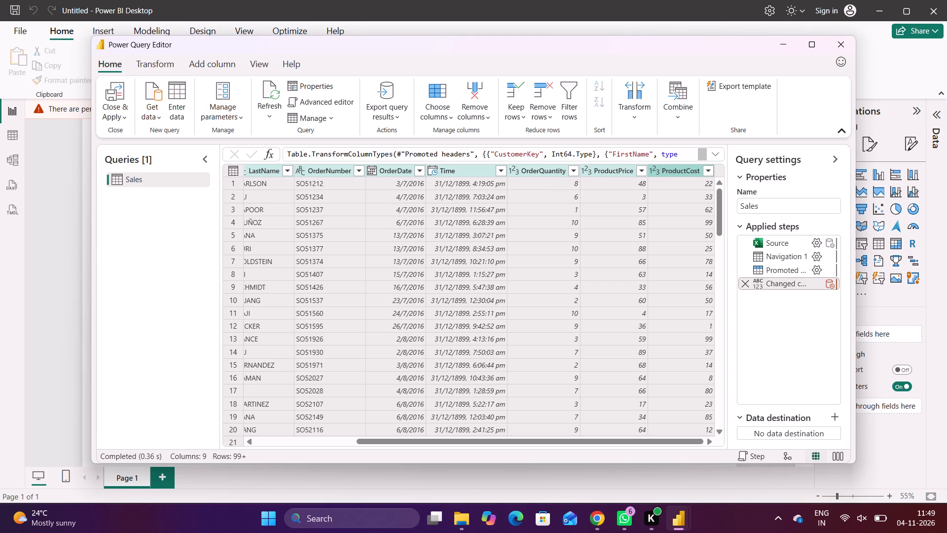
pyautogui.click(549, 115)
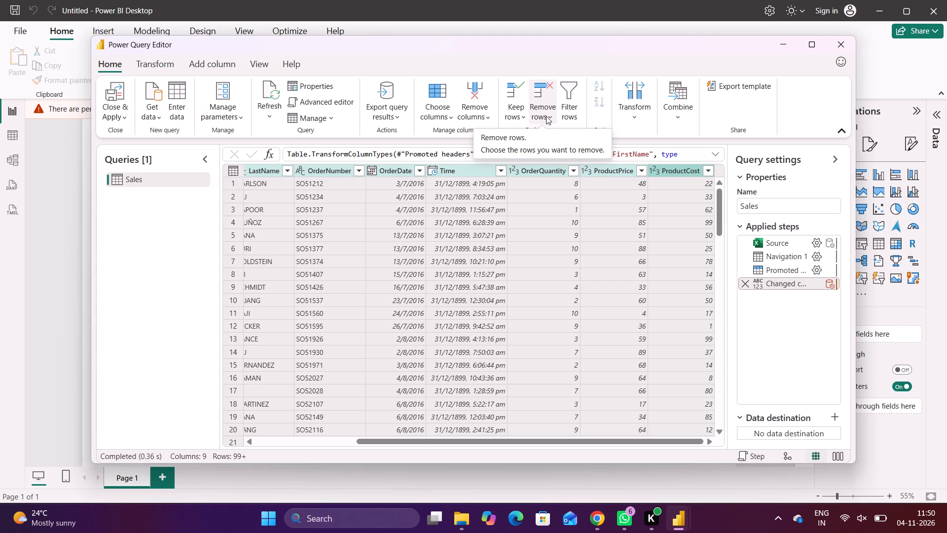
pyautogui.click(545, 116)
pyautogui.click(541, 84)
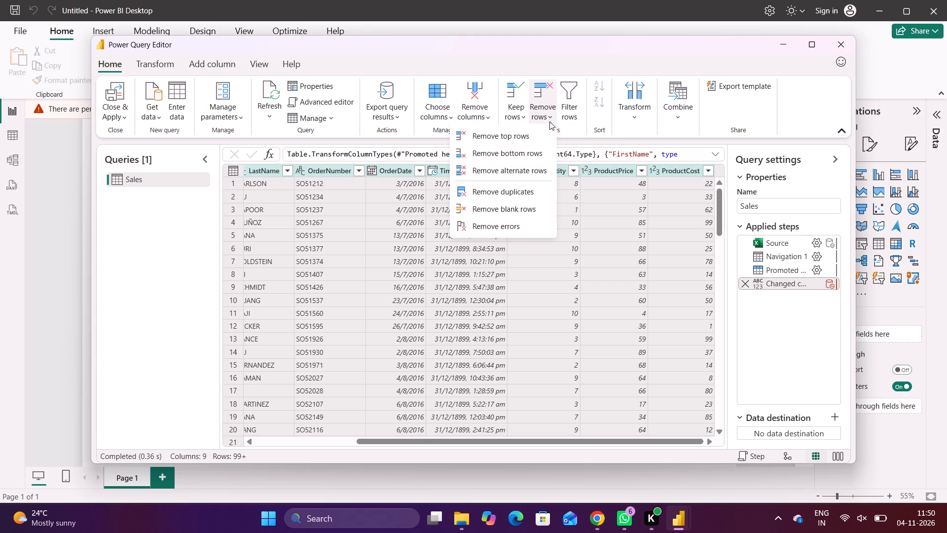
pyautogui.click(508, 190)
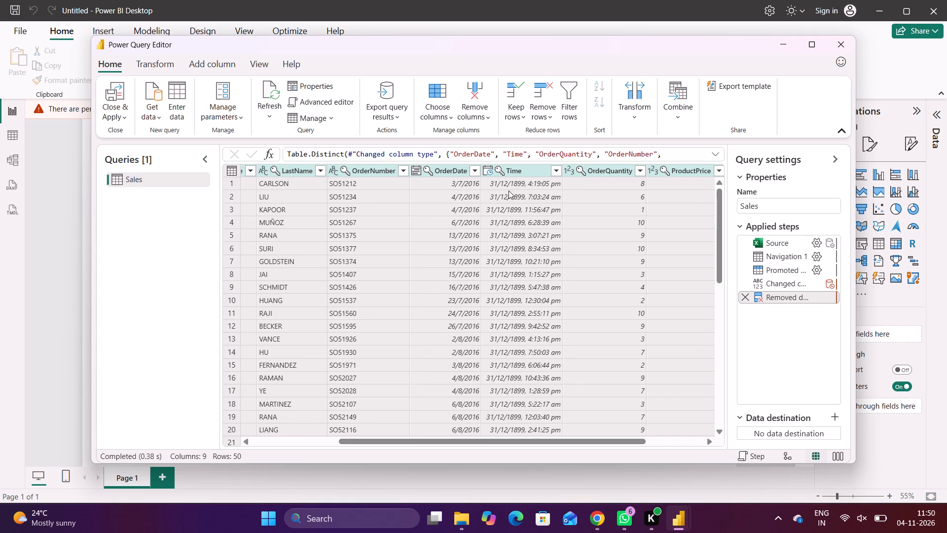
# Apply the Sales query changes to the report and close the Power Query Editor.
pyautogui.click(112, 113)
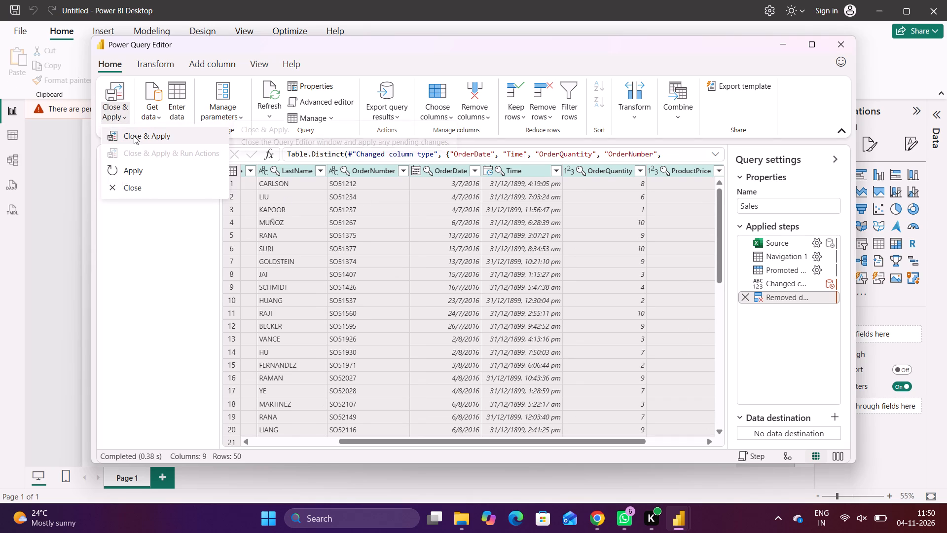
pyautogui.click(134, 172)
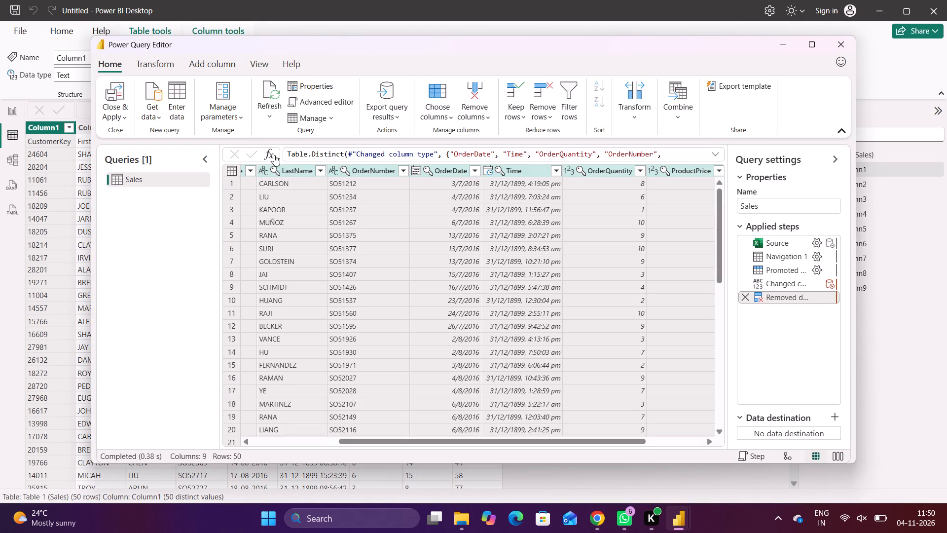
pyautogui.scroll(2, 135, 249)
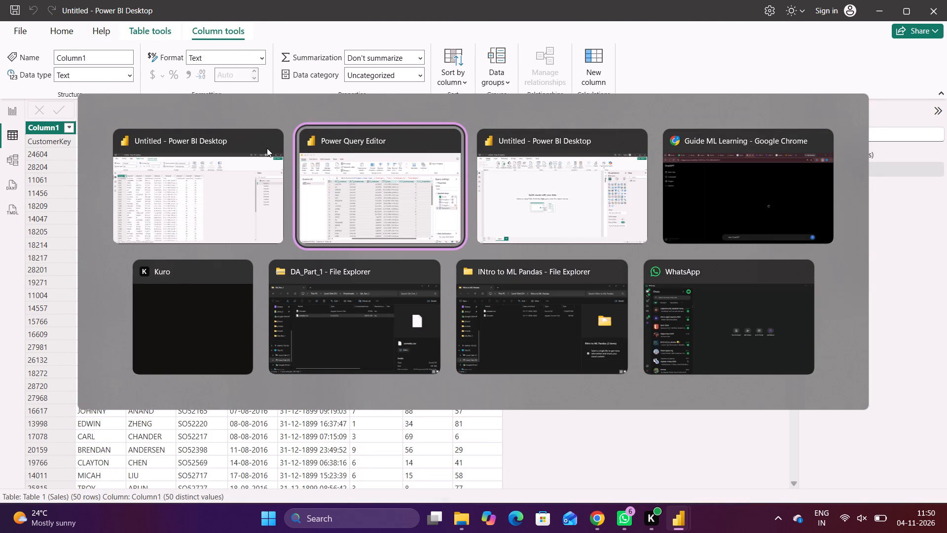
pyautogui.click(115, 109)
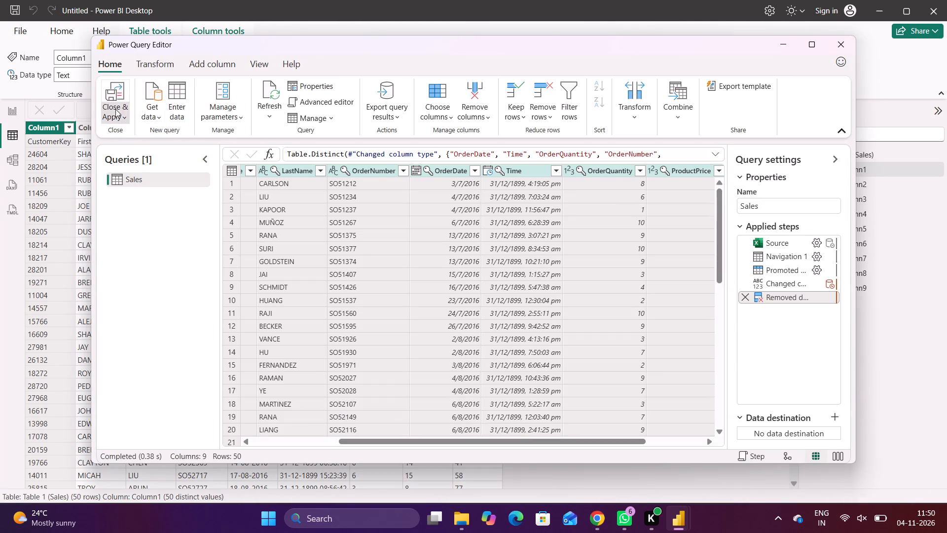
pyautogui.click(155, 138)
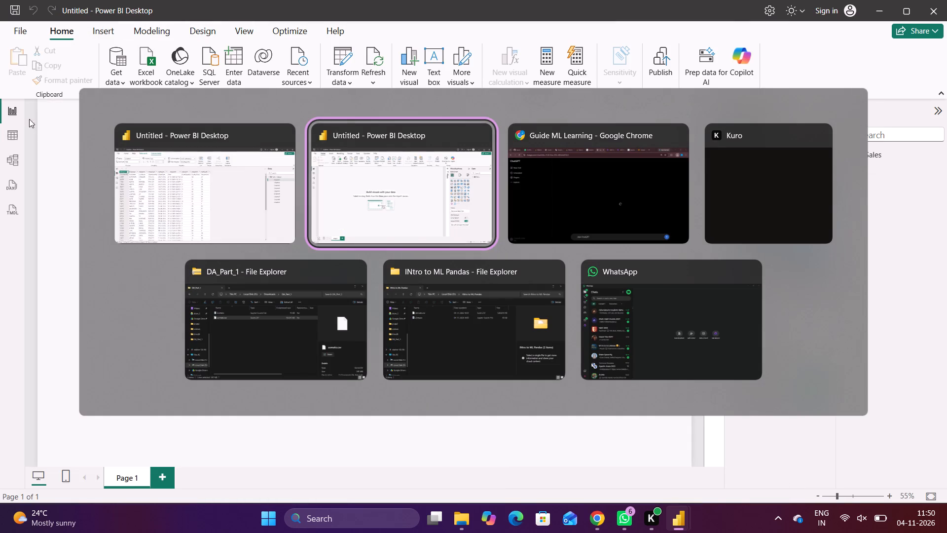
# Show the Sales data in table view and start a new calculated column named Full Name.
pyautogui.click(19, 145)
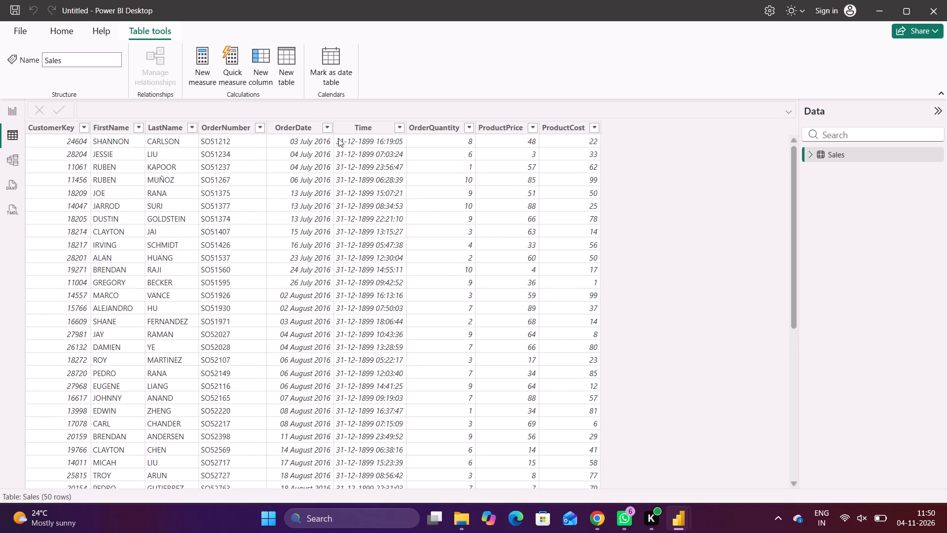
pyautogui.click(259, 64)
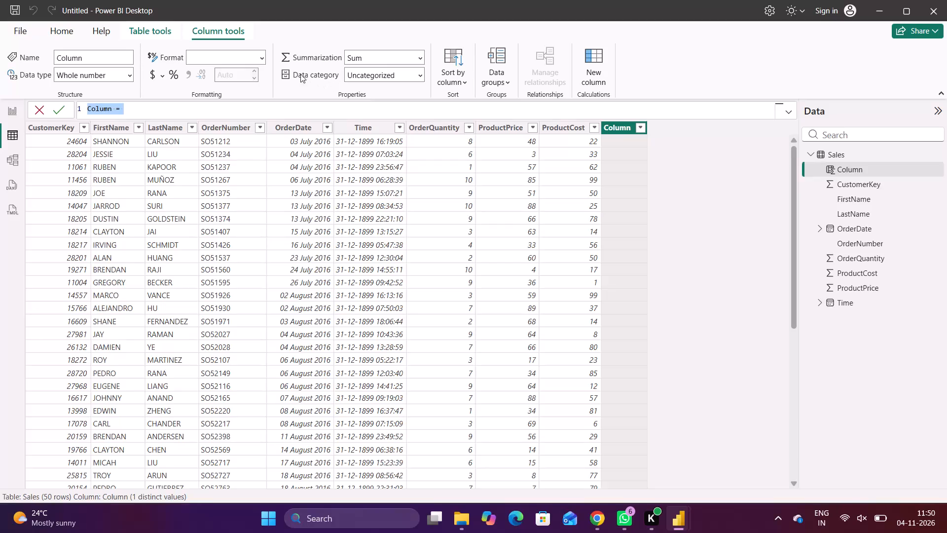
pyautogui.press('BackSpace')
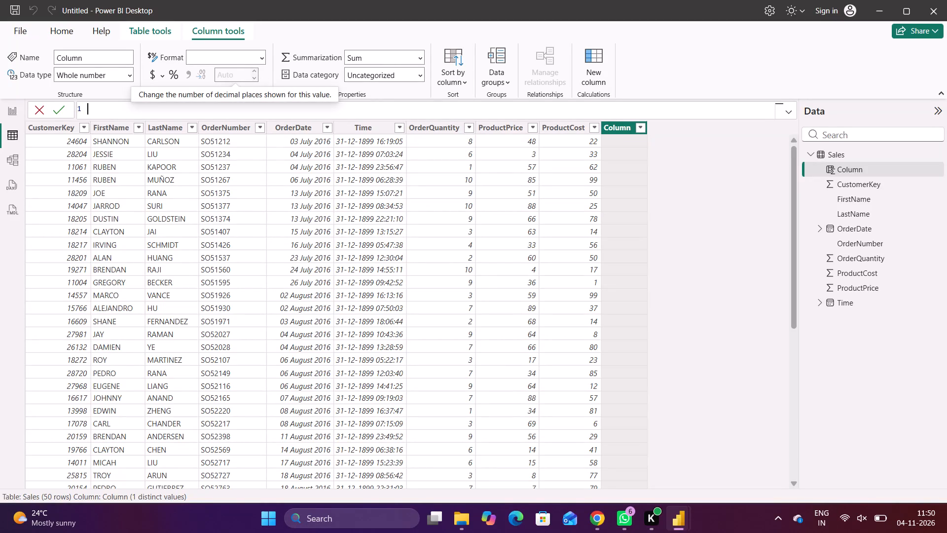
pyautogui.write('Full Name')
pyautogui.press('space')
pyautogui.write('=')
pyautogui.press('space')
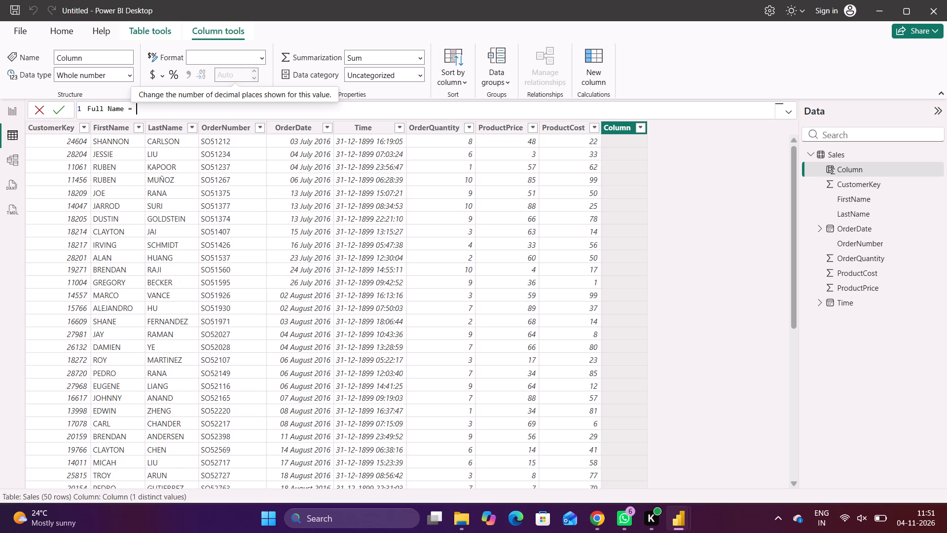
# Define the Full Name column with the formula (Sales[FirstName] + Sales[LastName]) and commit it.
pyautogui.hotkey('shift', '(')
pyautogui.write('Fir')
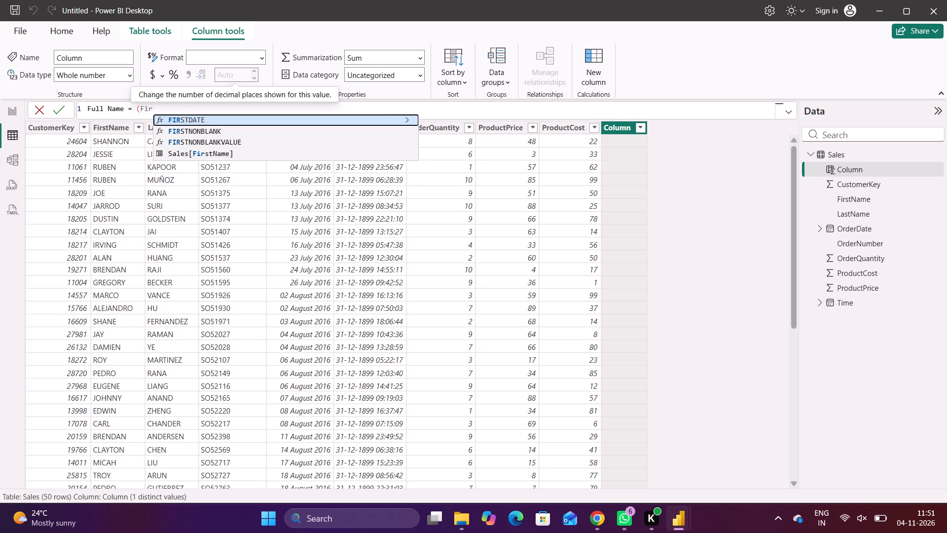
pyautogui.write('stna')
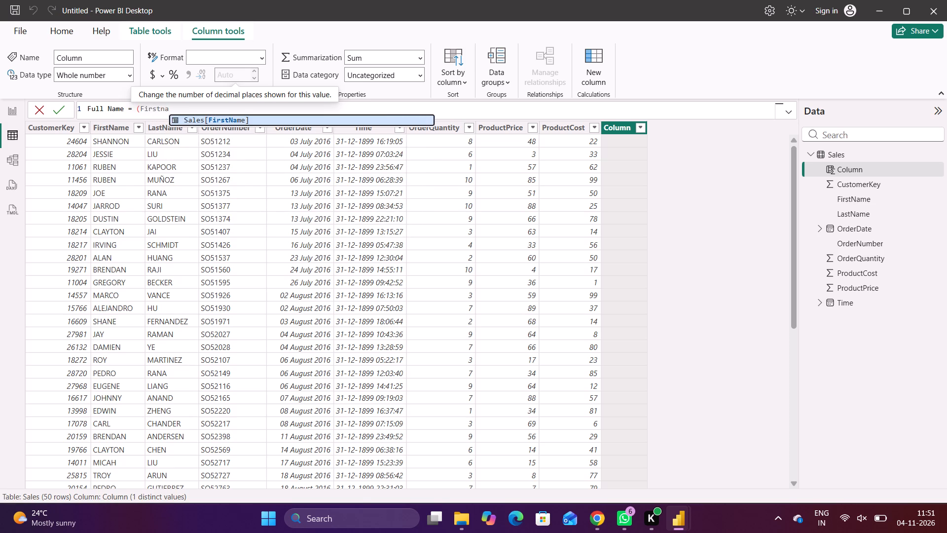
pyautogui.press('Return')
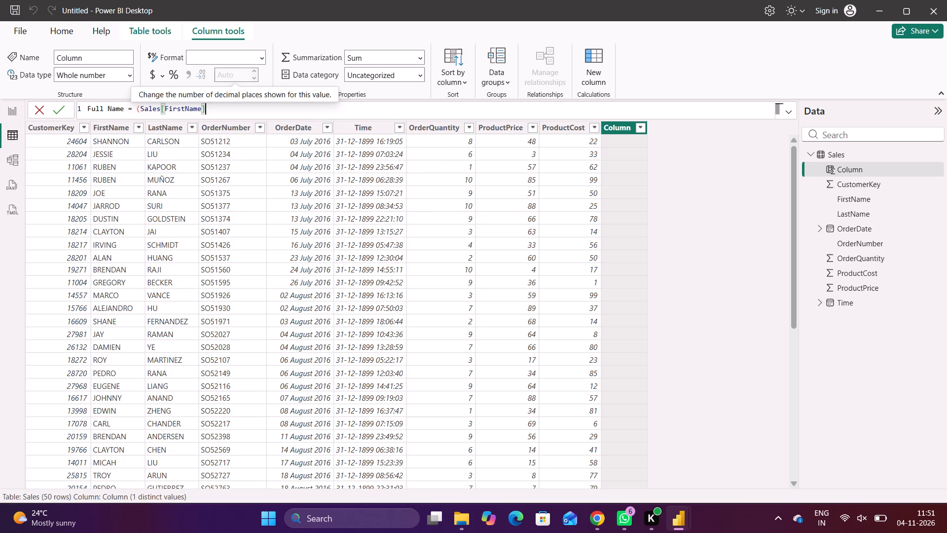
pyautogui.press('space')
pyautogui.write('+')
pyautogui.press('space')
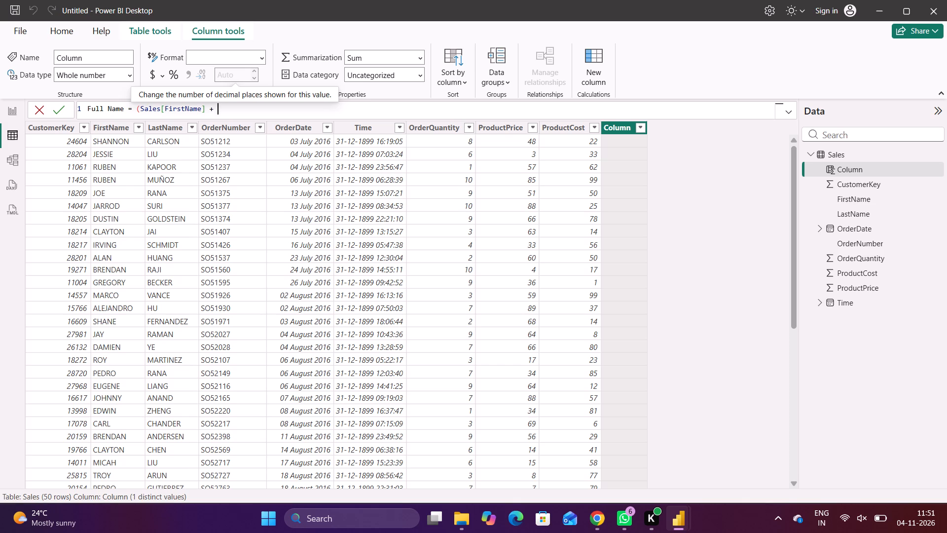
pyautogui.write('Last')
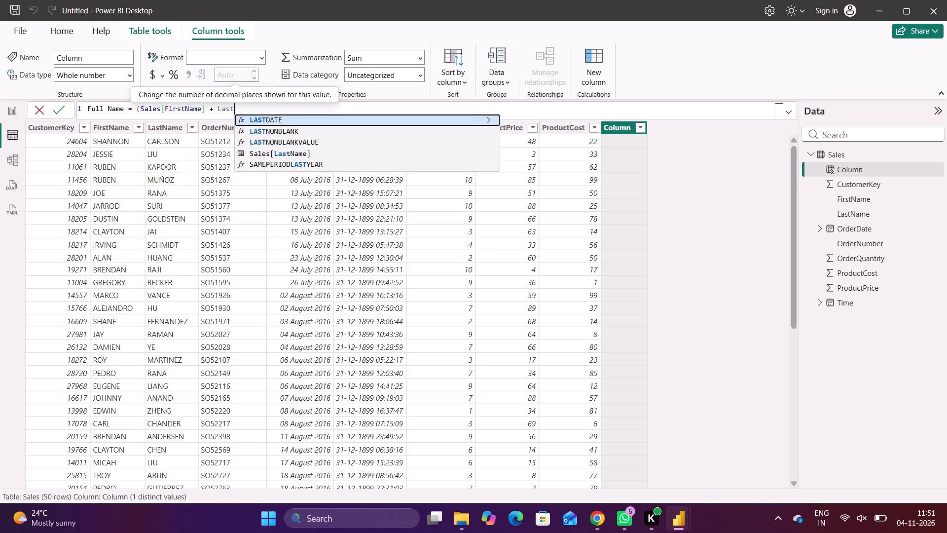
pyautogui.press('Down')
pyautogui.press('Down')
pyautogui.press('Down')
pyautogui.hotkey('shift', 'Return')
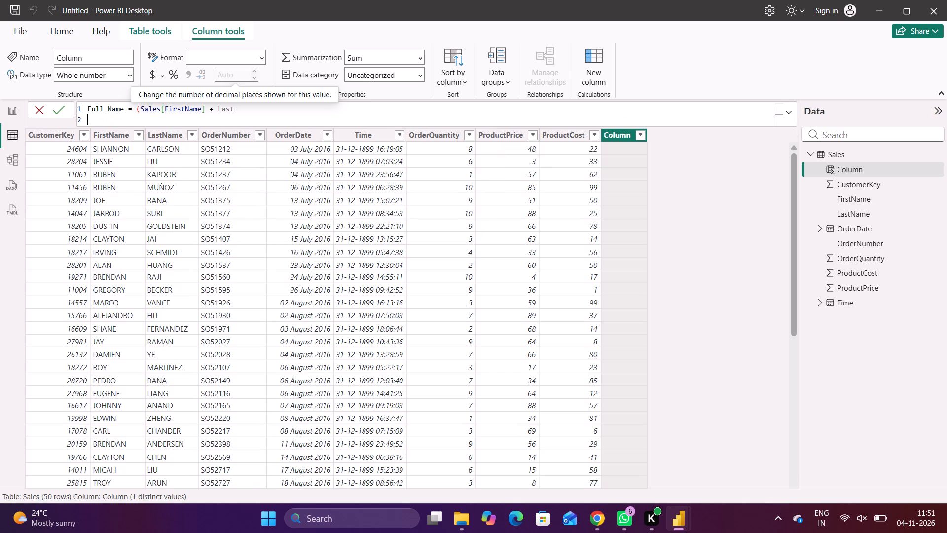
pyautogui.press('BackSpace')
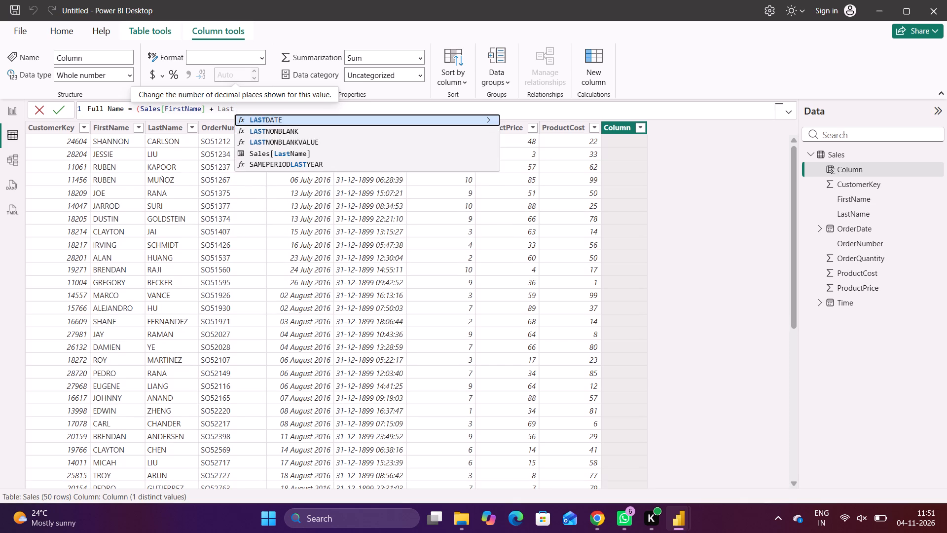
pyautogui.press('Down')
pyautogui.press('Down')
pyautogui.press('Down')
pyautogui.press('Return')
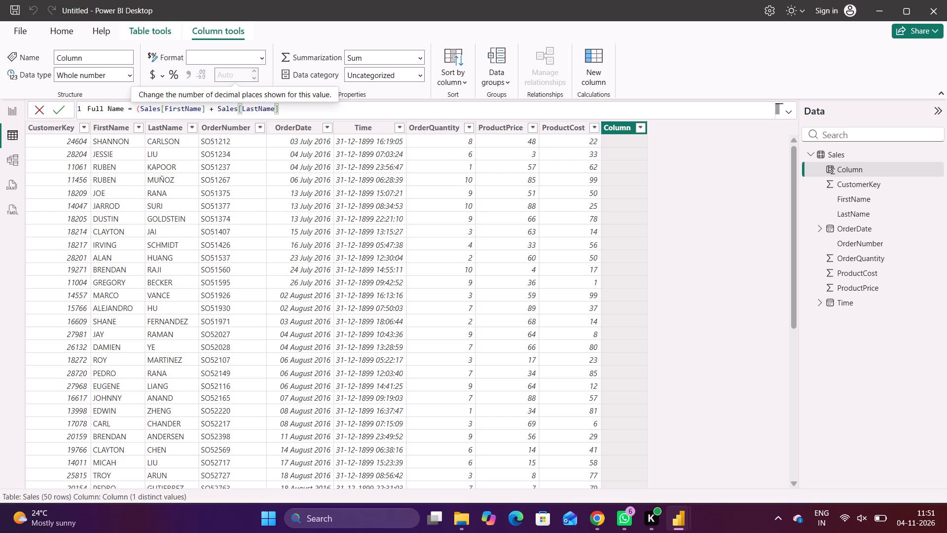
pyautogui.hotkey('shift', ')')
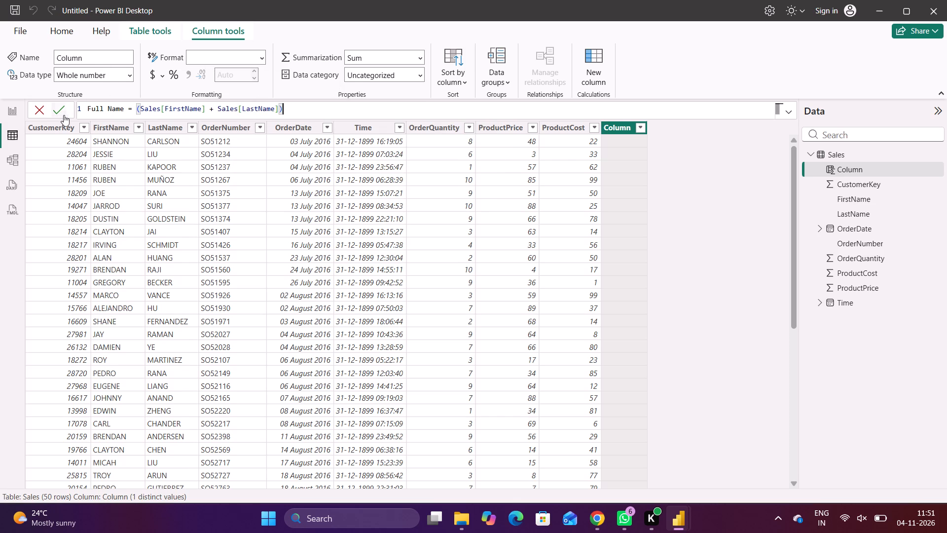
pyautogui.click(58, 113)
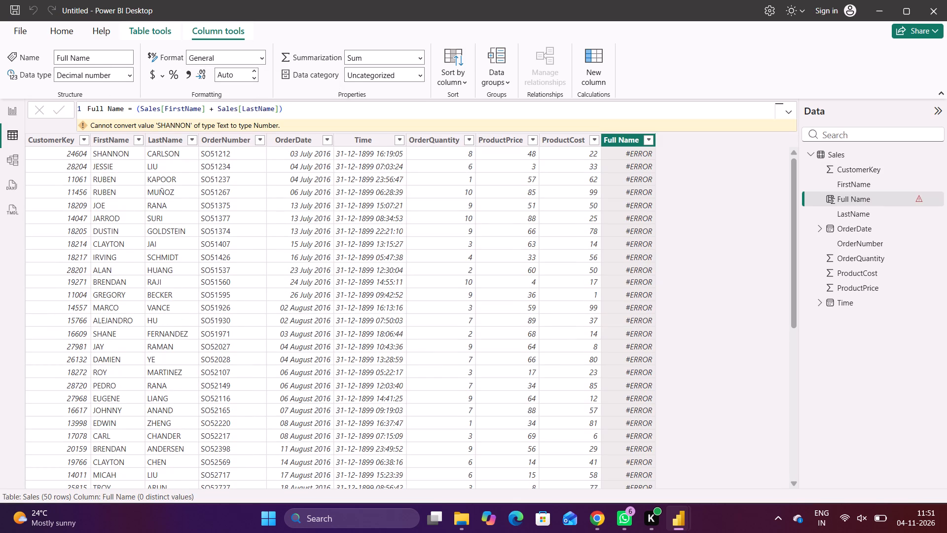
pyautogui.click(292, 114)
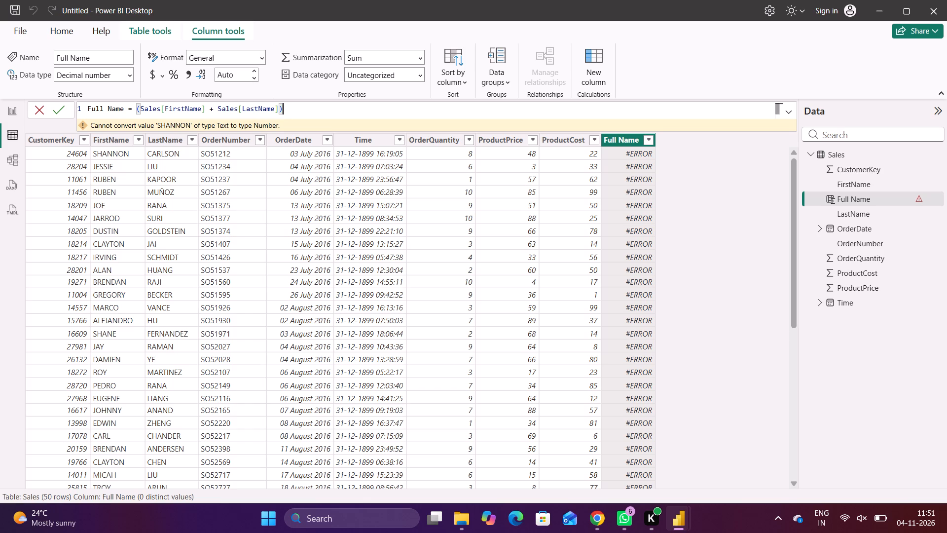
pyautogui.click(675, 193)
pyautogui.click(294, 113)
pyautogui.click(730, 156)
# Add a calculated column to the Sales table with the formula Length = LEN(Sales[Full Name]) and commit it.
pyautogui.click(585, 74)
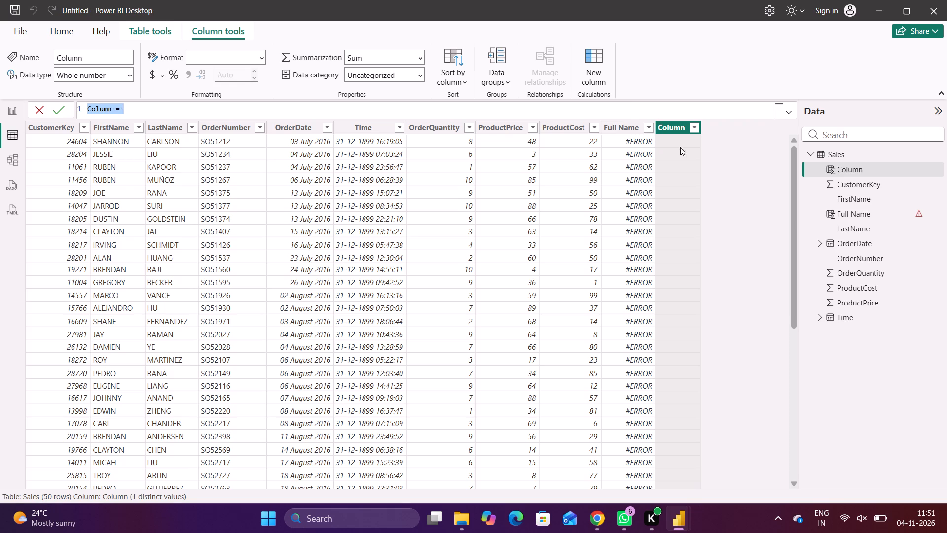
pyautogui.press('BackSpace')
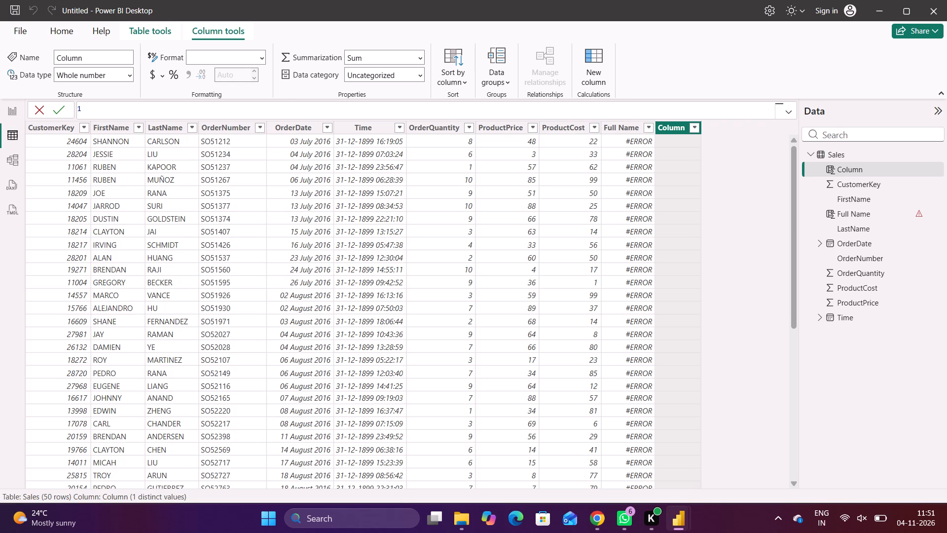
pyautogui.hotkey('shift', 'l')
pyautogui.write('ength')
pyautogui.press('space')
pyautogui.write('= LEN')
pyautogui.hotkey('shift', '(')
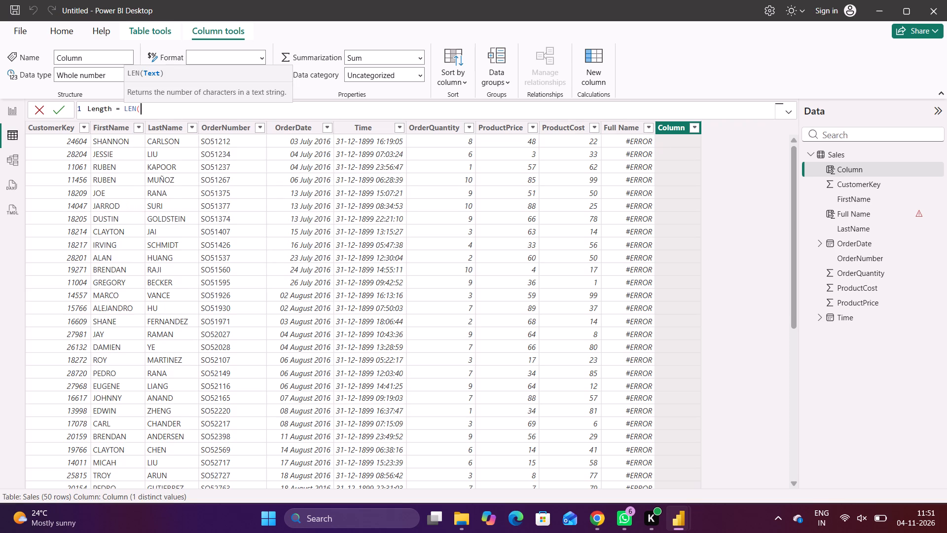
pyautogui.write('Sales')
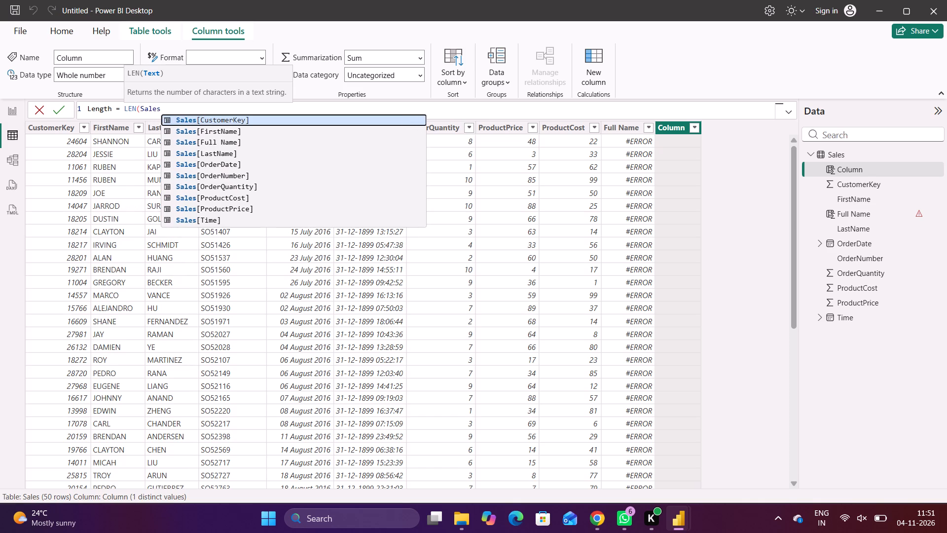
pyautogui.press('[')
pyautogui.press('f')
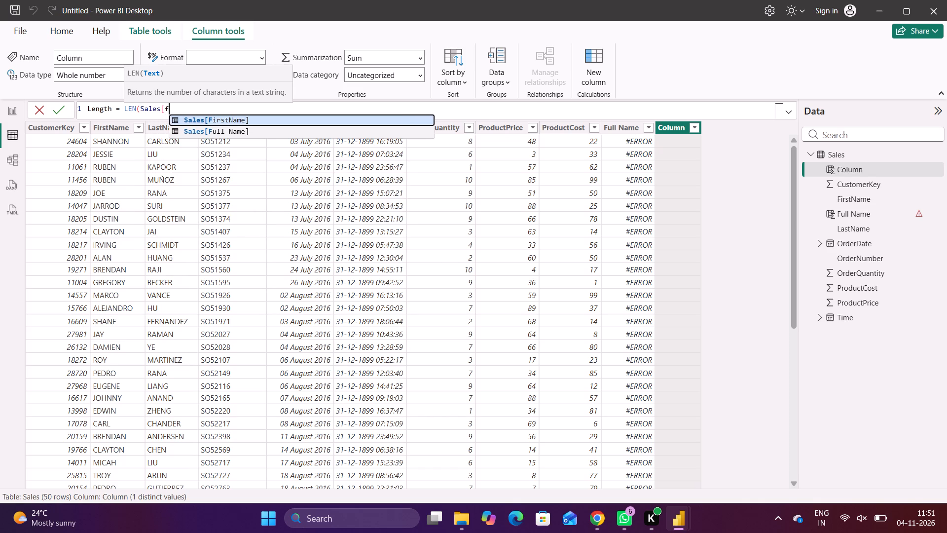
pyautogui.press('Up')
pyautogui.press('Return')
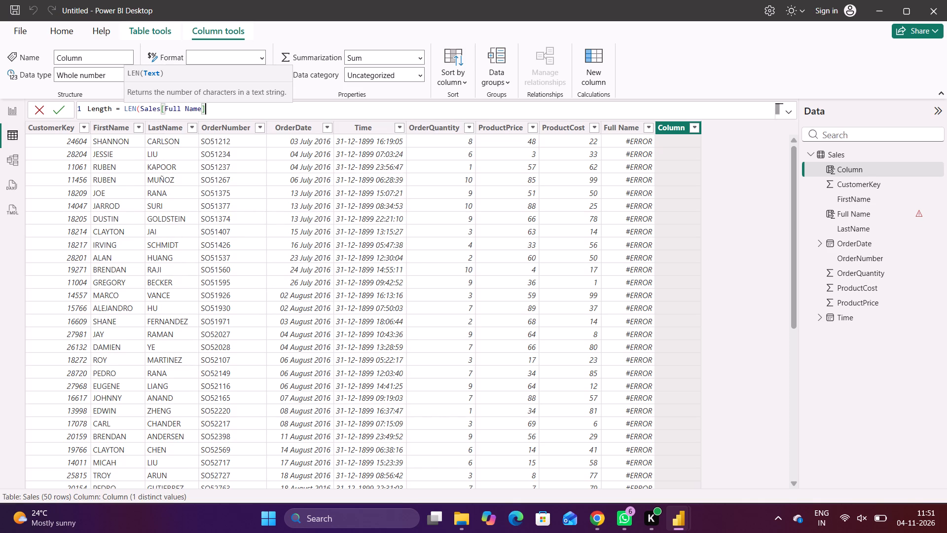
pyautogui.hotkey('shift', ')')
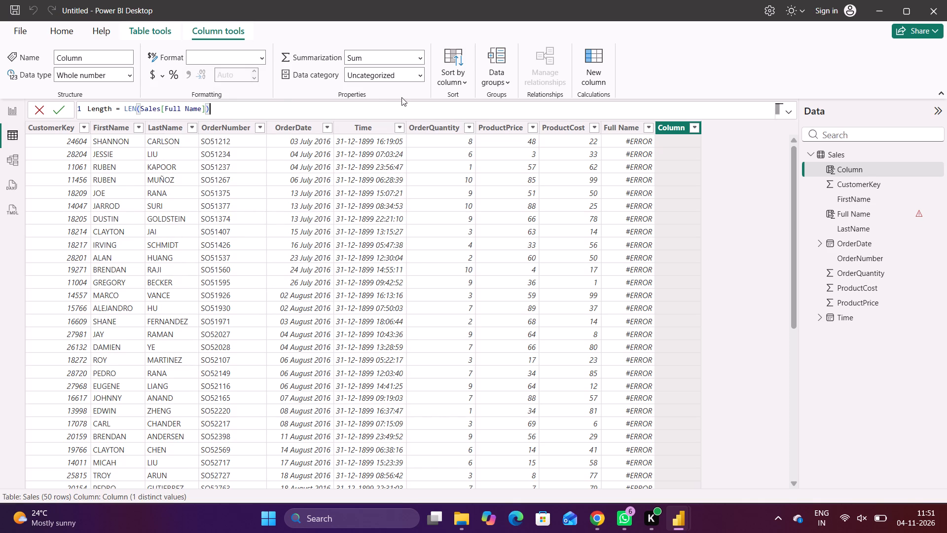
pyautogui.click(53, 108)
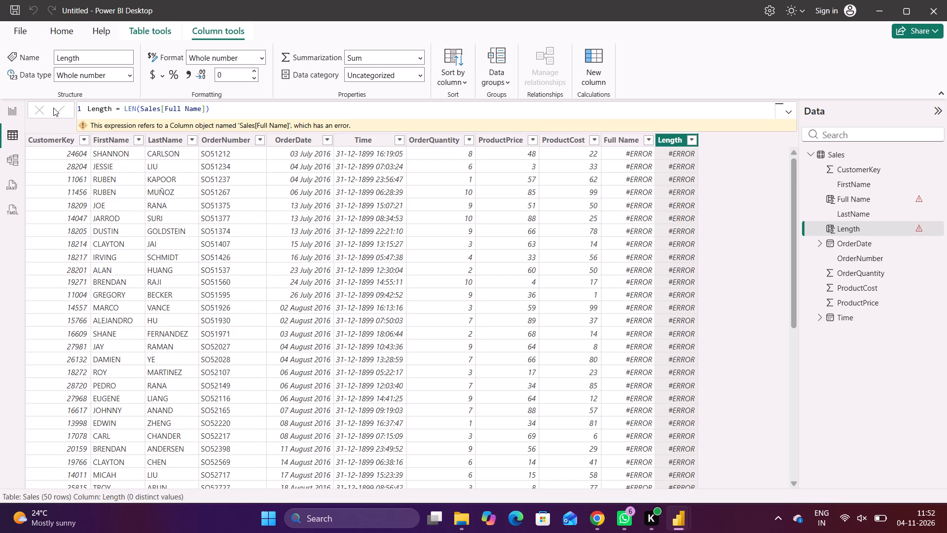
# Replace the Full Name column's addition expression with a CONCATENATE function that takes Sales[FirstName] as its first text.
pyautogui.click(623, 142)
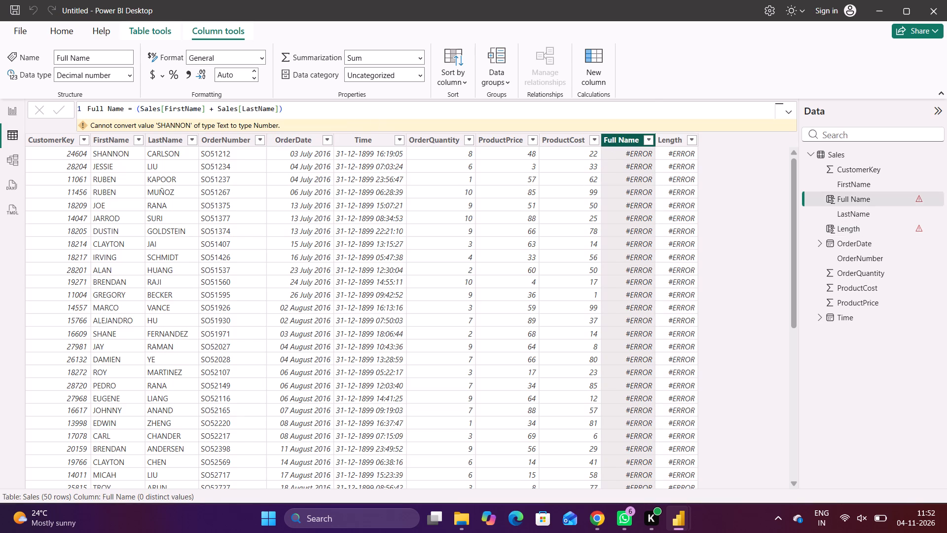
pyautogui.click(299, 111)
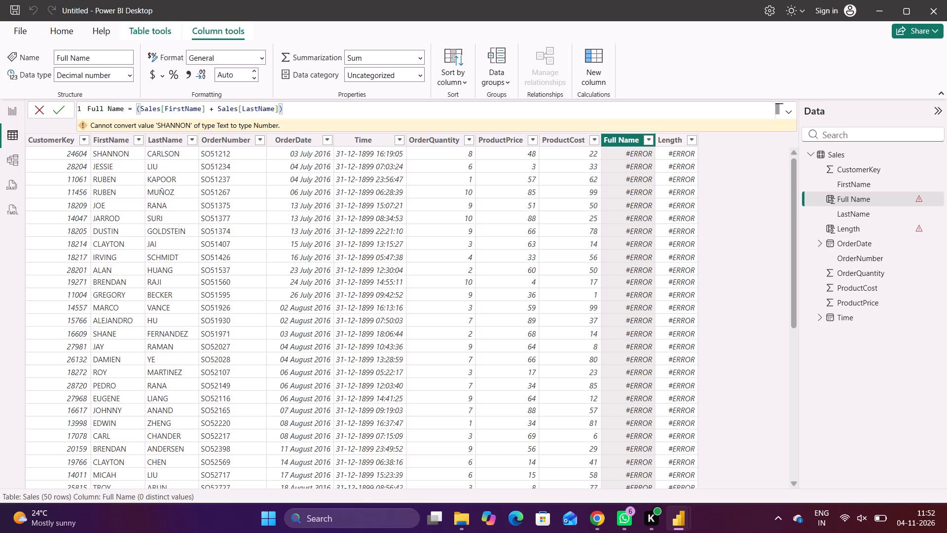
pyautogui.press('BackSpace')
pyautogui.press('BackSpace')
pyautogui.press('BackSpace')
pyautogui.press('BackSpace')
pyautogui.press('BackSpace')
pyautogui.press('BackSpace')
pyautogui.press('BackSpace')
pyautogui.press('BackSpace')
pyautogui.press('BackSpace')
pyautogui.press('BackSpace')
pyautogui.press('BackSpace')
pyautogui.press('BackSpace')
pyautogui.press('BackSpace')
pyautogui.press('BackSpace')
pyautogui.press('BackSpace')
pyautogui.press('BackSpace')
pyautogui.press('BackSpace')
pyautogui.press('BackSpace')
pyautogui.press('BackSpace')
pyautogui.press('BackSpace')
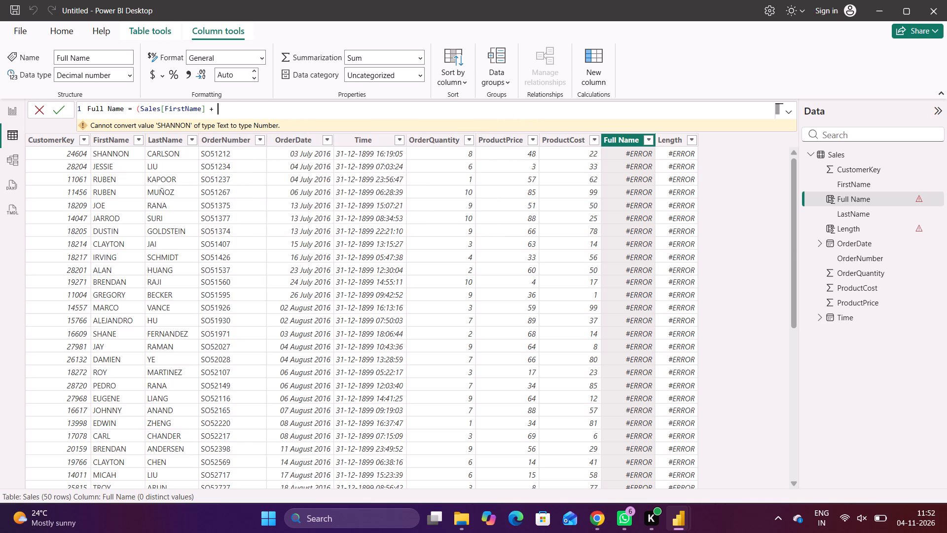
pyautogui.press('BackSpace')
pyautogui.write('conc')
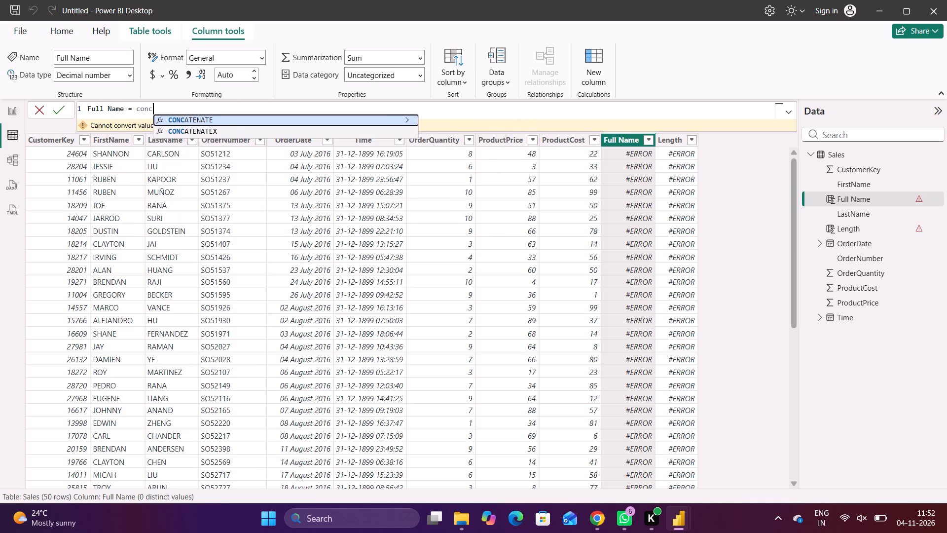
pyautogui.press('Return')
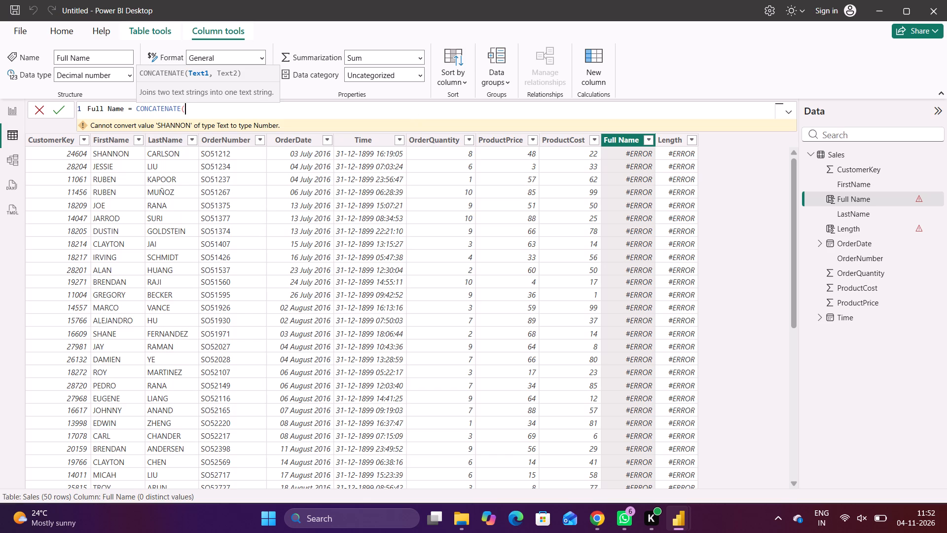
pyautogui.write('sa')
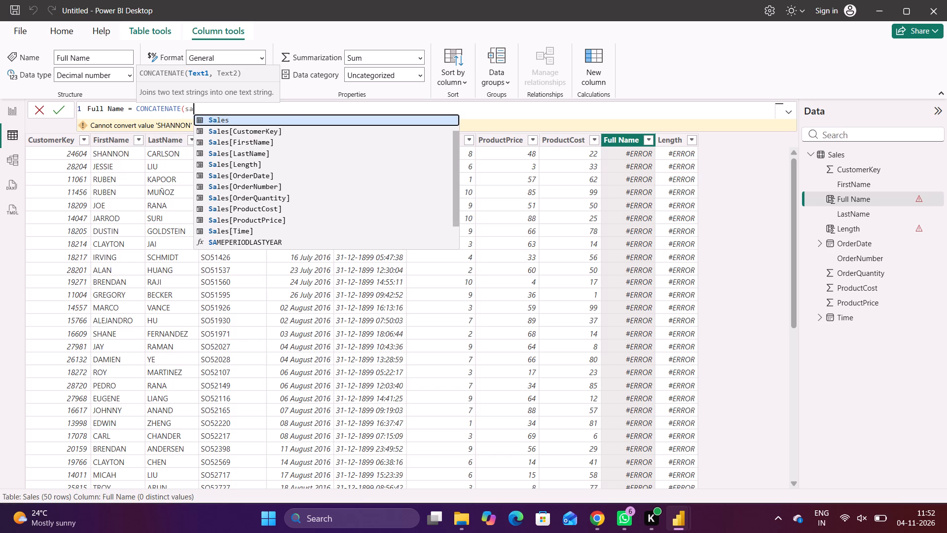
pyautogui.press('Return')
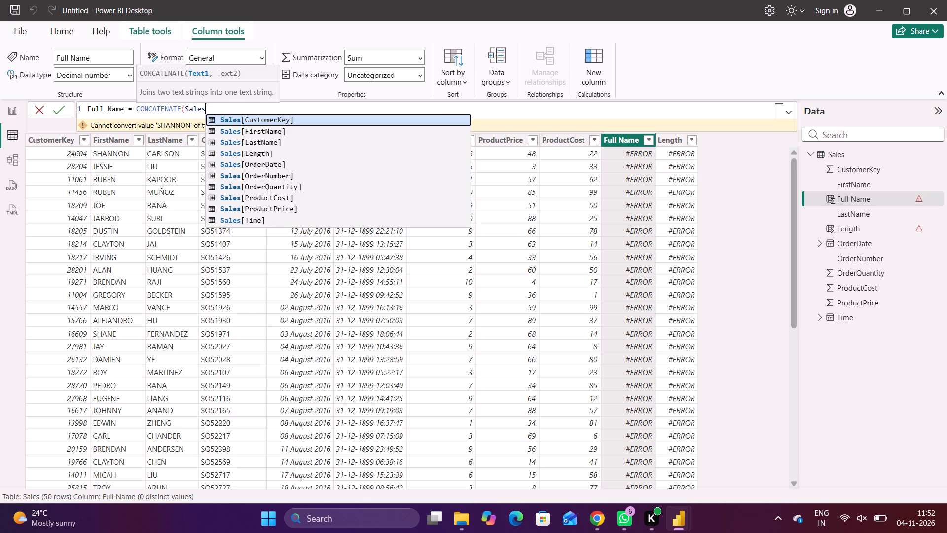
pyautogui.press('Up')
pyautogui.press('Down')
pyautogui.press('Down')
pyautogui.press('Return')
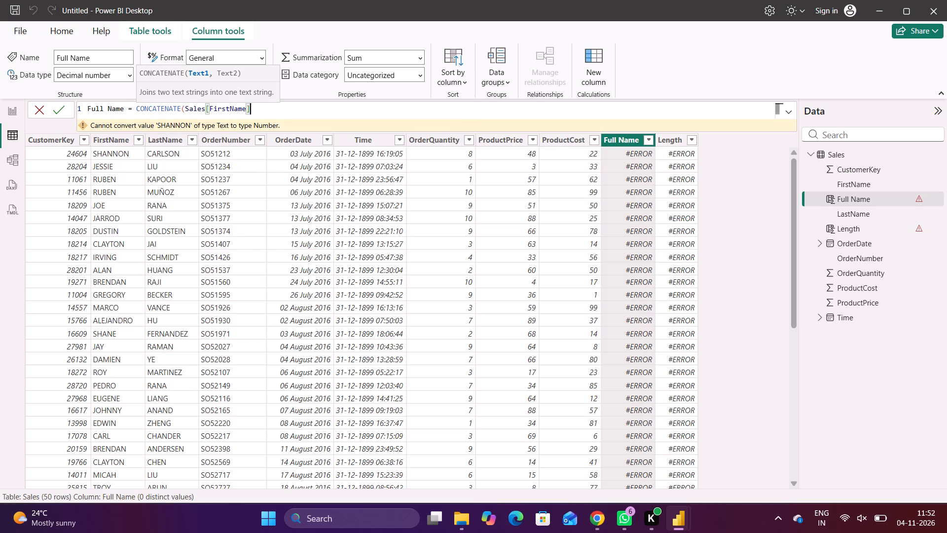
# Start a nested CONCATENATE function as the second argument of the Full Name formula.
pyautogui.press('space')
pyautogui.write(',')
pyautogui.press('space')
pyautogui.write('co')
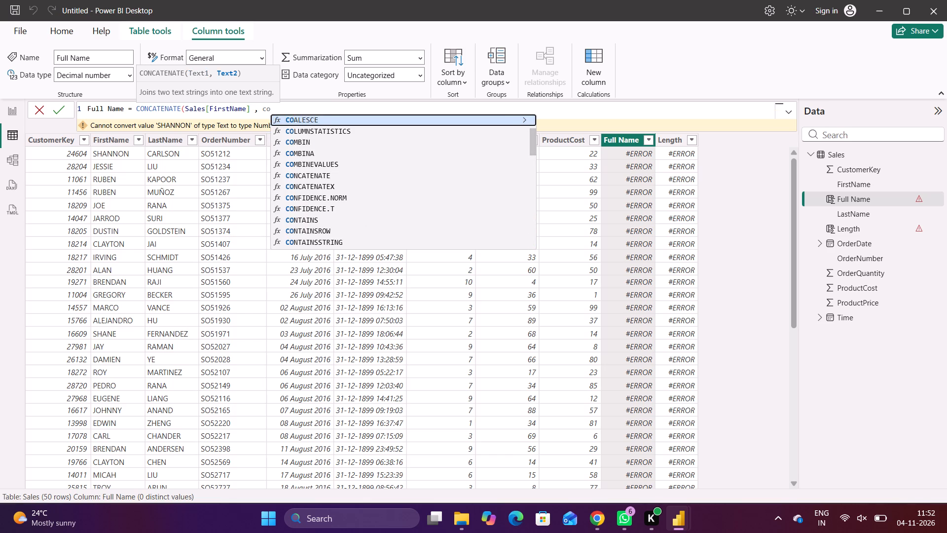
pyautogui.write('nc')
pyautogui.press('Return')
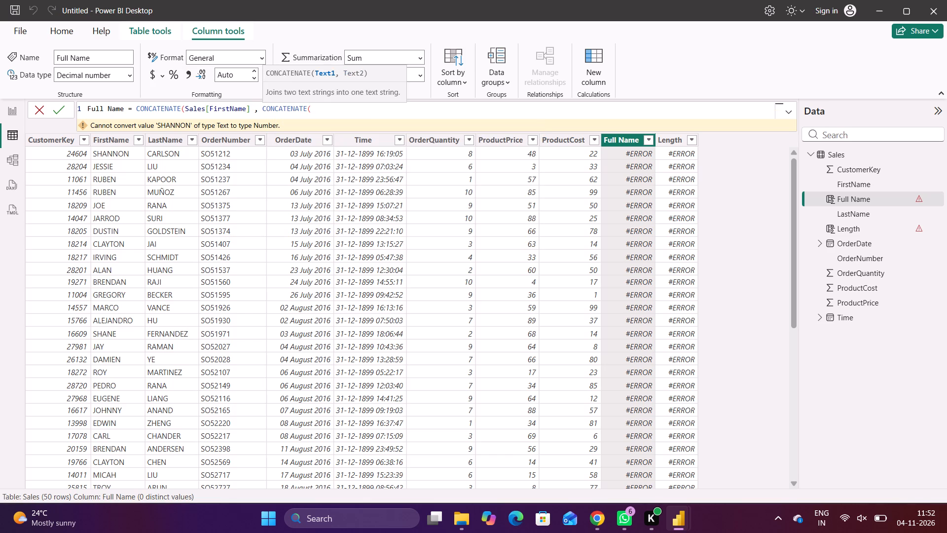
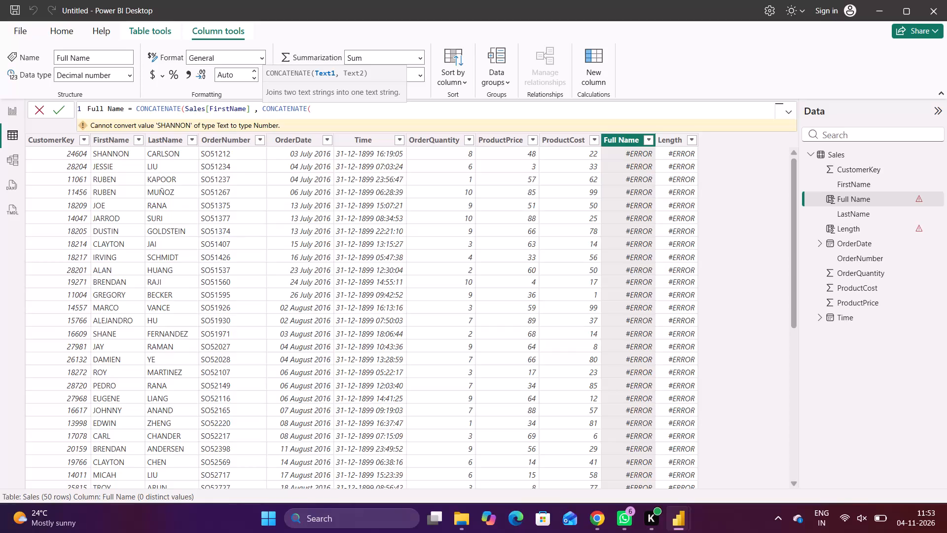
# Insert Sales[LastName] as an argument of the nested CONCATENATE in the Full Name formula.
pyautogui.write('sla')
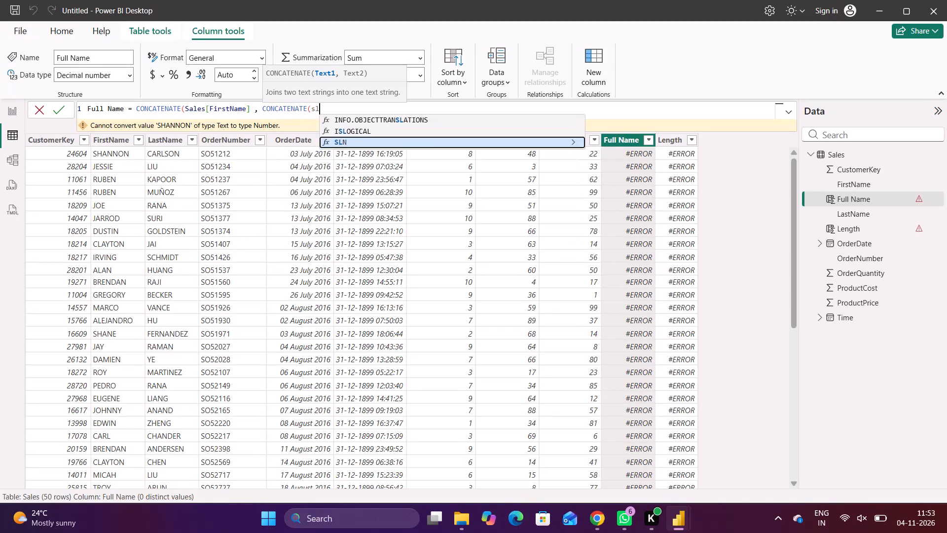
pyautogui.press('BackSpace')
pyautogui.press('BackSpace')
pyautogui.write('ak')
pyautogui.press('BackSpace')
pyautogui.press('BackSpace')
pyautogui.press('BackSpace')
pyautogui.write('las')
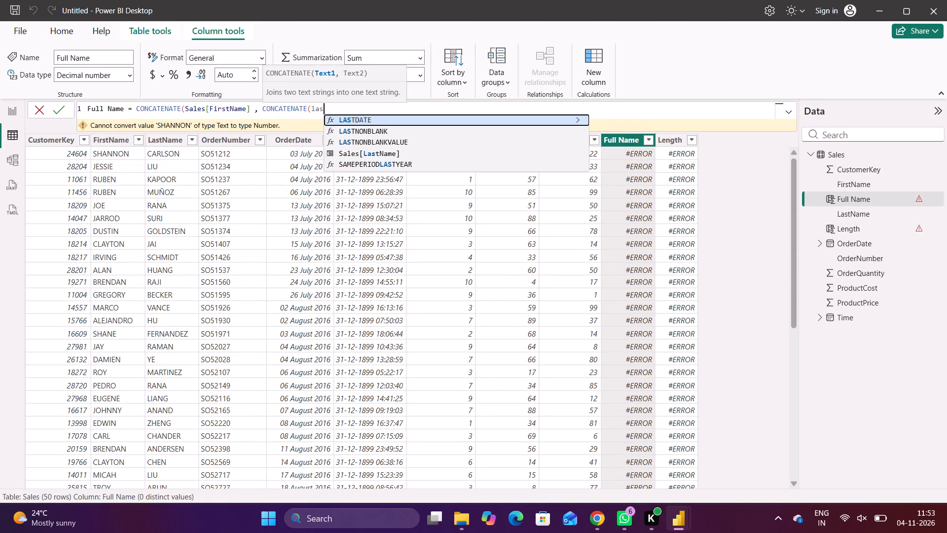
pyautogui.press('Up')
pyautogui.press('Up')
pyautogui.hotkey('shift', 'Return')
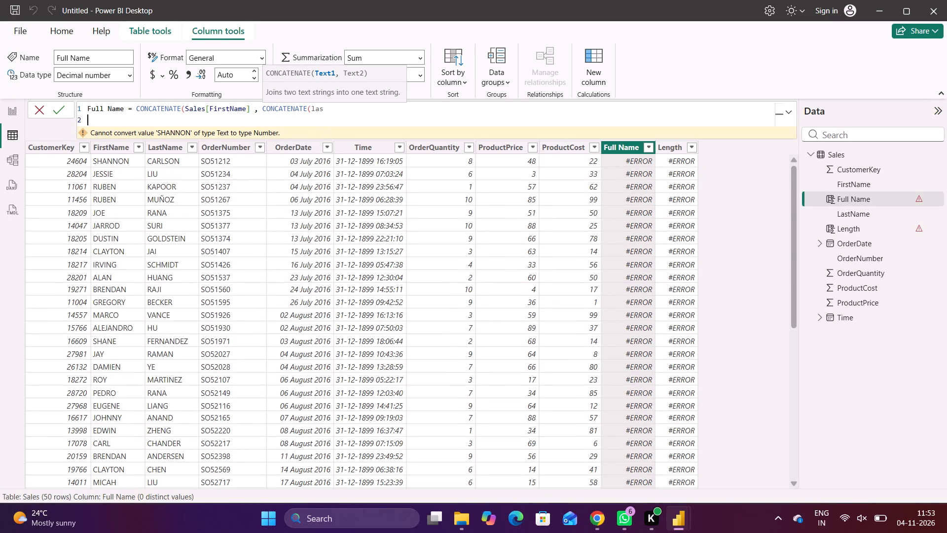
pyautogui.press('BackSpace')
pyautogui.press('Up')
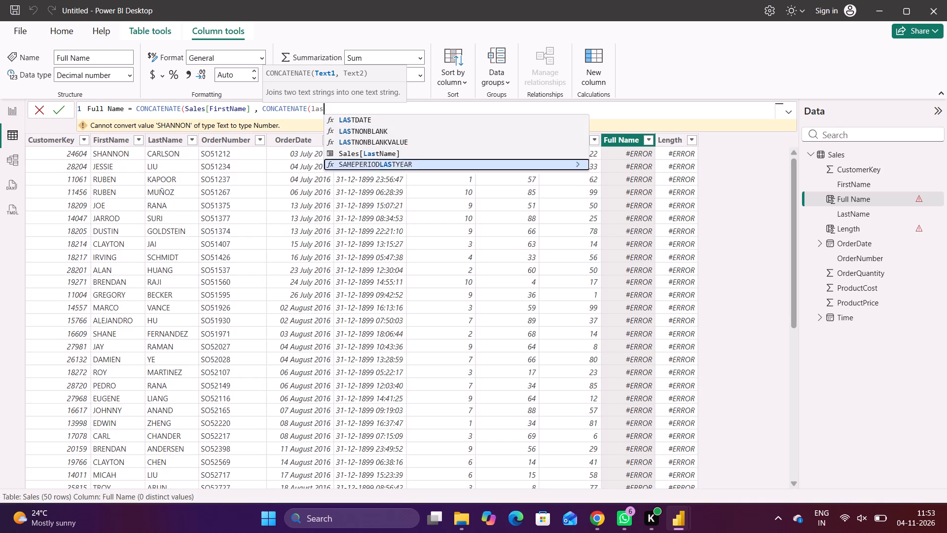
pyautogui.press('Up')
pyautogui.press('Return')
# Insert a quoted space and a plus sign (" "+) before Sales[LastName] inside the nested CONCATENATE.
pyautogui.press('Left')
pyautogui.press('Left')
pyautogui.press('Left')
pyautogui.press('Left')
pyautogui.press('Left')
pyautogui.press('Left')
pyautogui.press('Left')
pyautogui.press('Left')
pyautogui.press('Left')
pyautogui.press('Left')
pyautogui.press('Left')
pyautogui.press('Left')
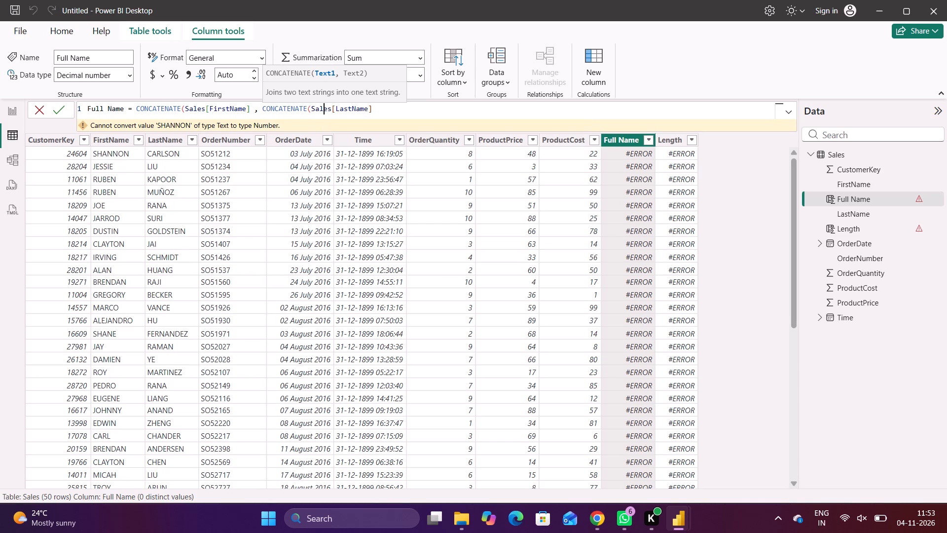
pyautogui.press('Left')
pyautogui.press('Left')
pyautogui.press('Left')
pyautogui.hotkey('shift', '+')
pyautogui.press('Left')
pyautogui.write('"')
pyautogui.press('space')
pyautogui.hotkey('shift', '"')
# Close both CONCATENATE functions at the end of the Full Name formula and check that the brackets match.
pyautogui.press('Right')
pyautogui.press('Right')
pyautogui.press('Right')
pyautogui.press('Right')
pyautogui.press('Right')
pyautogui.press('Right')
pyautogui.press('Right')
pyautogui.press('Right')
pyautogui.press('Right')
pyautogui.press('Right')
pyautogui.press('Right')
pyautogui.press('Right')
pyautogui.press('Right')
pyautogui.press('Right')
pyautogui.press('Right')
pyautogui.press('Right')
pyautogui.press('Right')
pyautogui.press('Right')
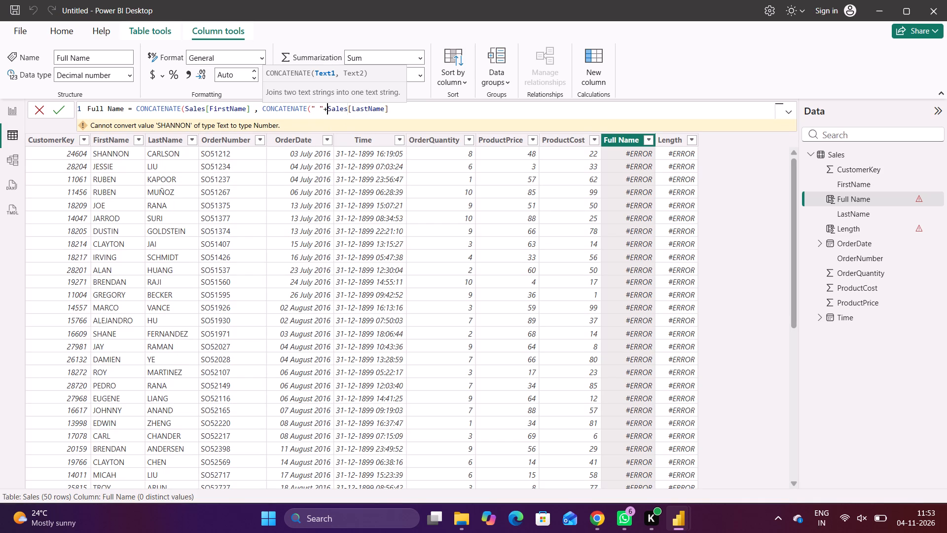
pyautogui.write('))')
pyautogui.press('BackSpace')
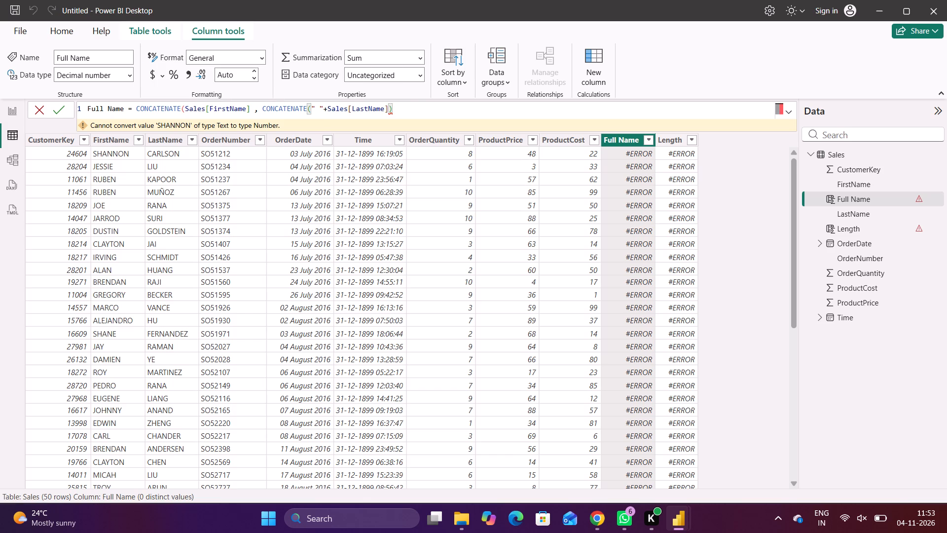
pyautogui.hotkey('shift', ')')
pyautogui.click(424, 111)
pyautogui.click(393, 112)
pyautogui.click(308, 110)
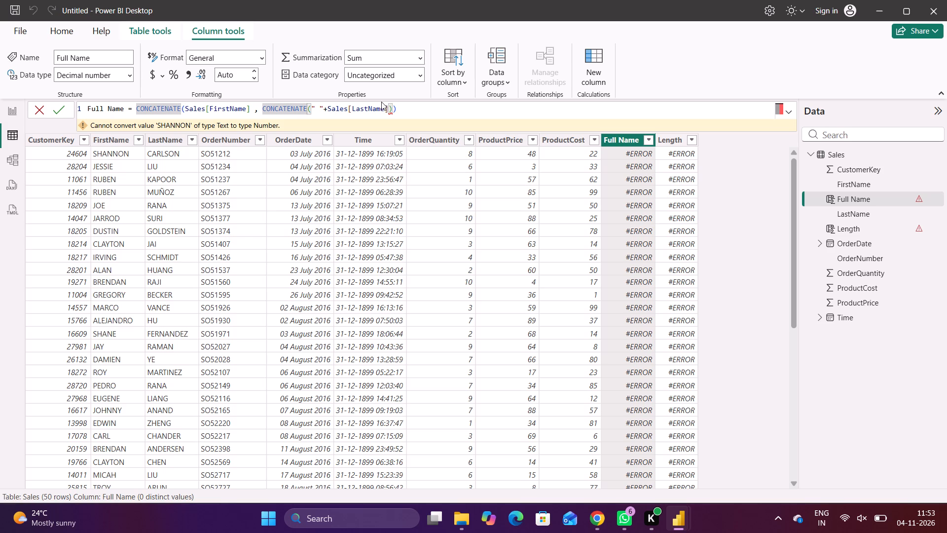
pyautogui.click(390, 110)
pyautogui.click(391, 111)
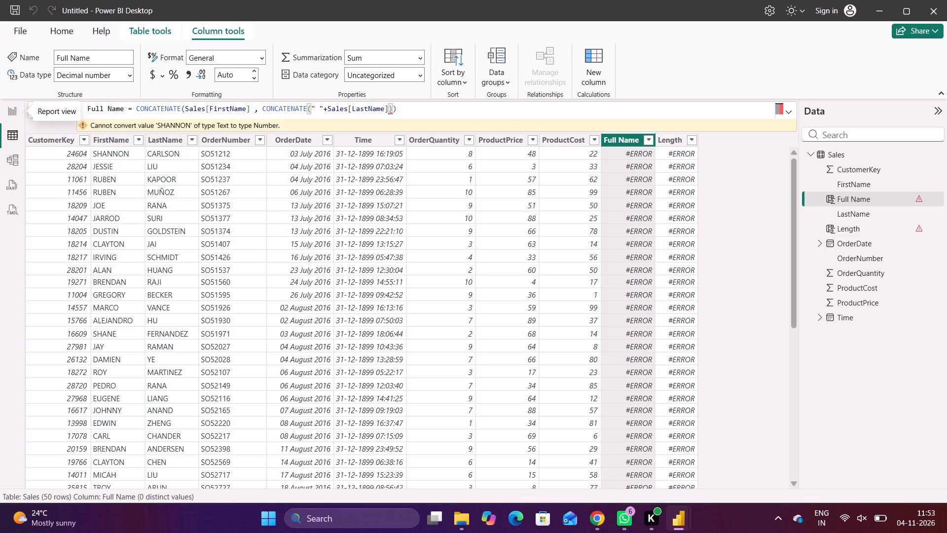
# Replace the plus sign between " " and Sales[LastName] with a comma and commit the Full Name formula.
pyautogui.click(324, 111)
pyautogui.press('Right')
pyautogui.press('Right')
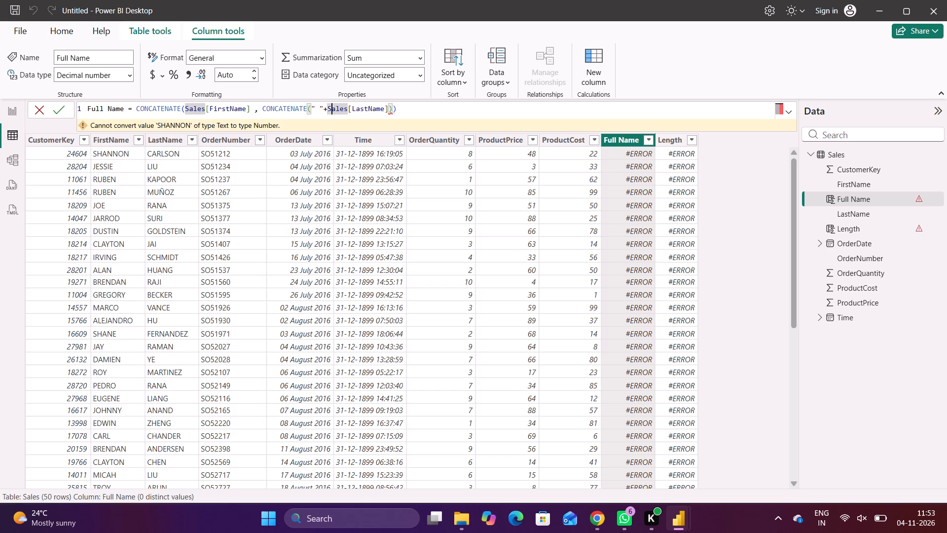
pyautogui.press('Left')
pyautogui.press('BackSpace')
pyautogui.press(',')
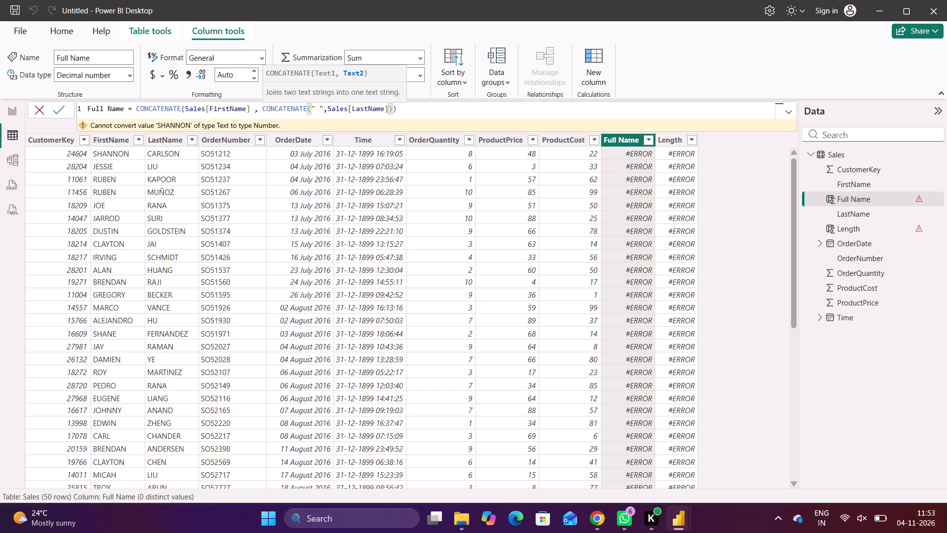
pyautogui.click(68, 106)
pyautogui.click(52, 111)
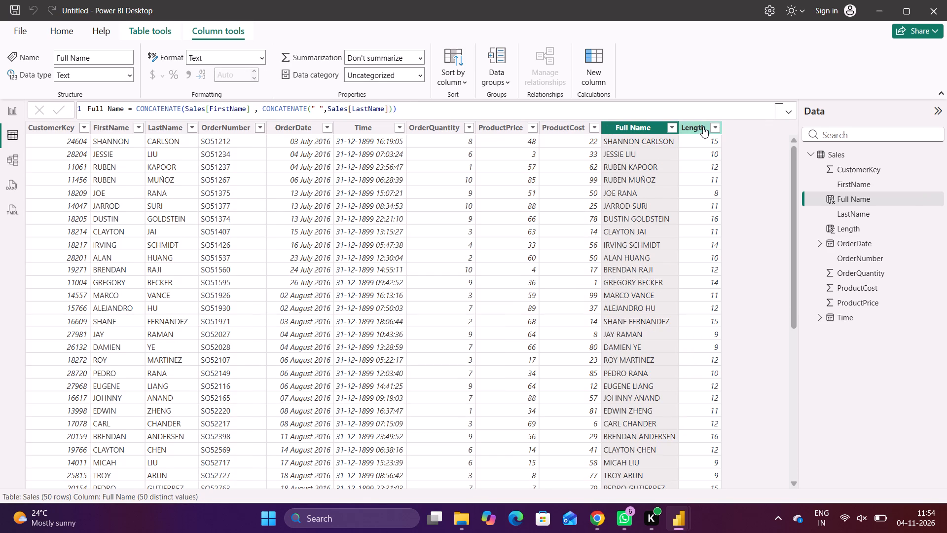
# Review the Length column's values and formula.
pyautogui.click(703, 127)
pyautogui.click(59, 107)
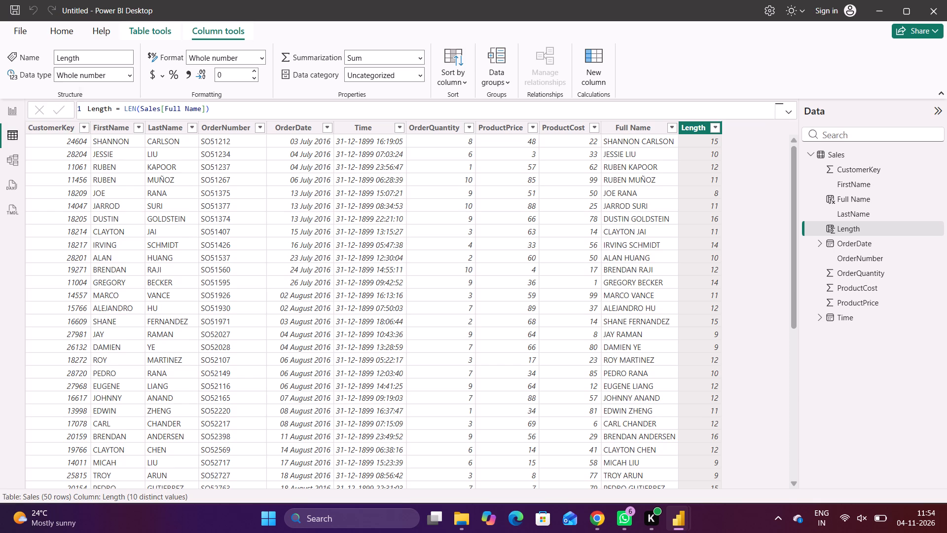
pyautogui.click(233, 111)
pyautogui.click(59, 110)
# Add a calculated column named LEFT to the Sales table and begin its formula with the LEFT function.
pyautogui.click(596, 70)
pyautogui.press('BackSpace')
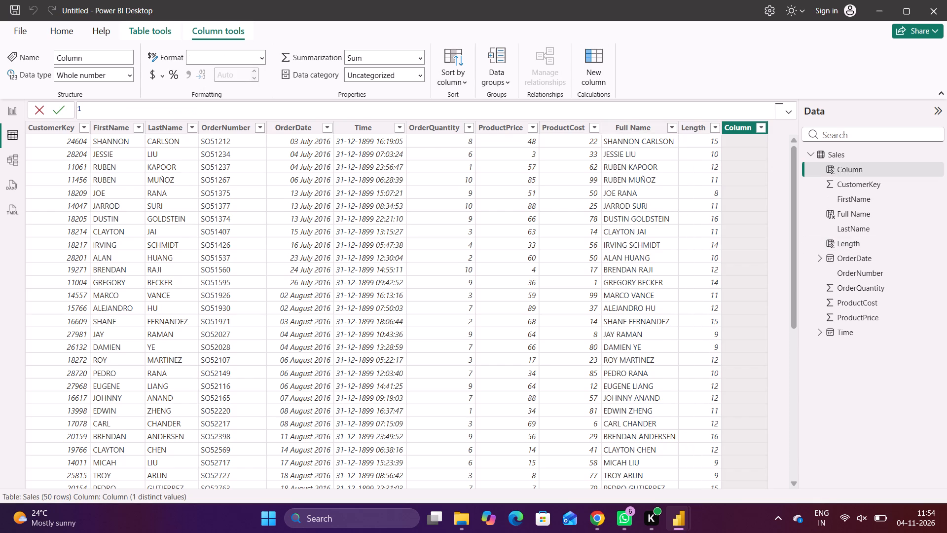
pyautogui.hotkey('shift', 'l')
pyautogui.press('e')
pyautogui.press('BackSpace')
pyautogui.write('EFT =')
pyautogui.press('space')
pyautogui.write('LET')
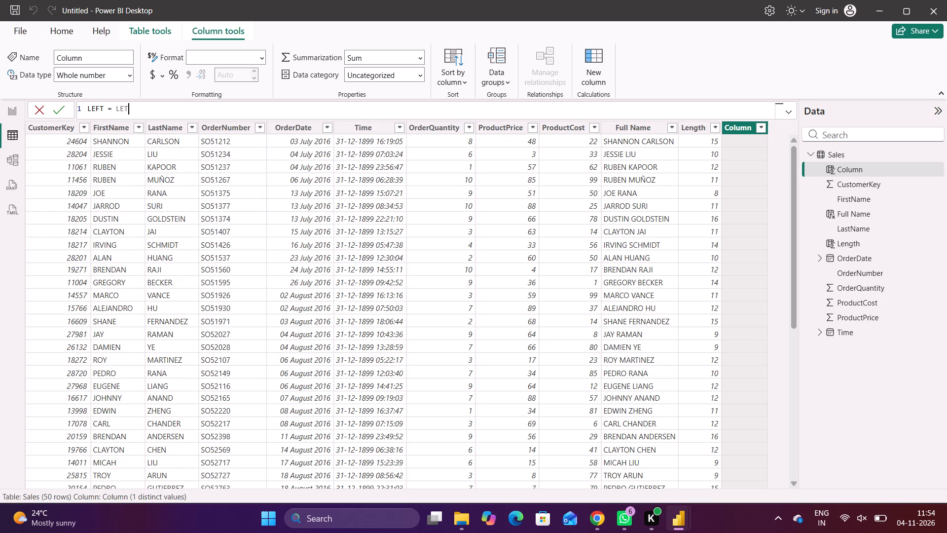
pyautogui.hotkey('shift', 'BackSpace')
pyautogui.hotkey('shift', 'f')
pyautogui.press('Return')
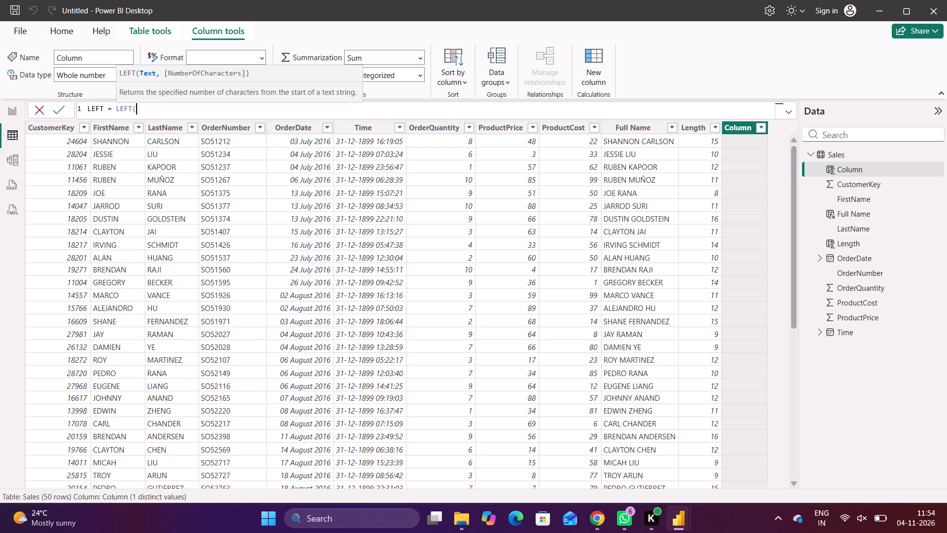
# Complete the new column's formula as LEFT(Sales[LastName] , 5) and commit it.
pyautogui.write('Sal')
pyautogui.press('Return')
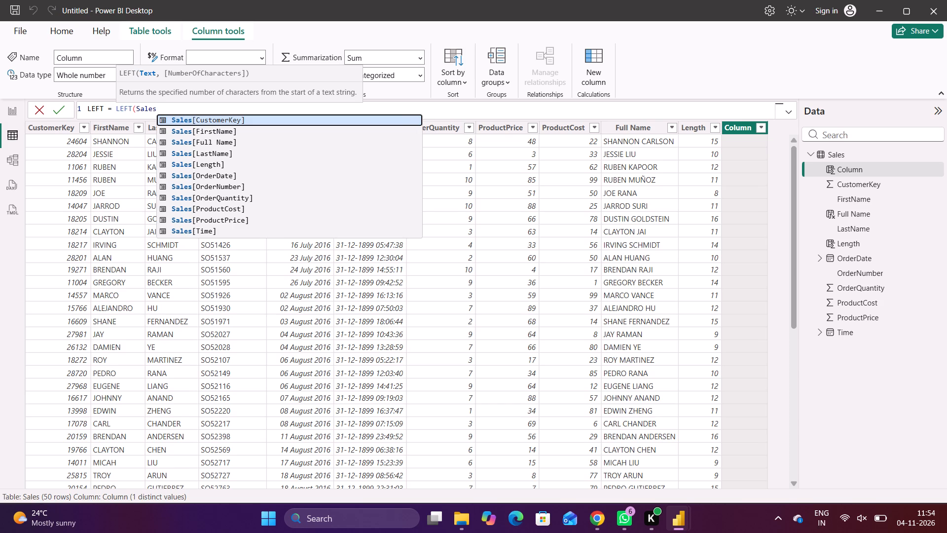
pyautogui.hotkey('shift', '{')
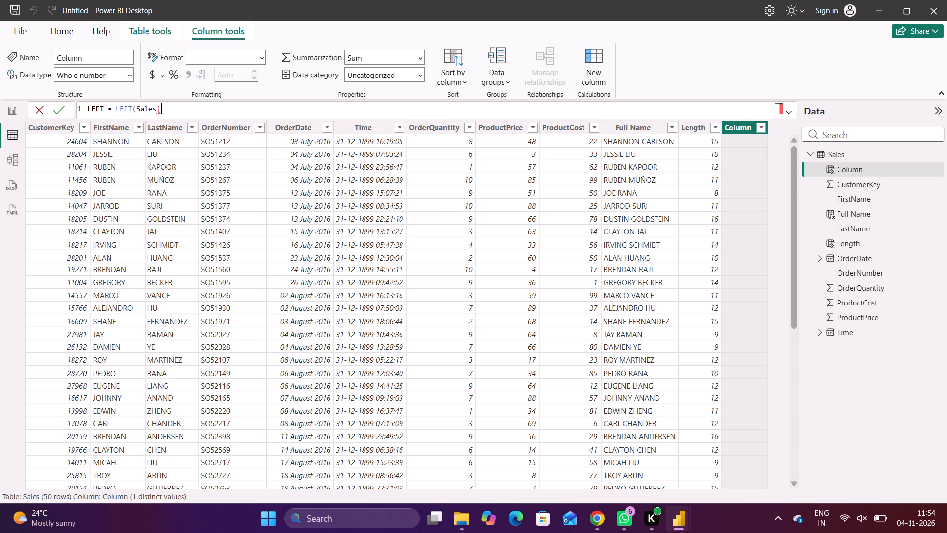
pyautogui.press('BackSpace')
pyautogui.press('[')
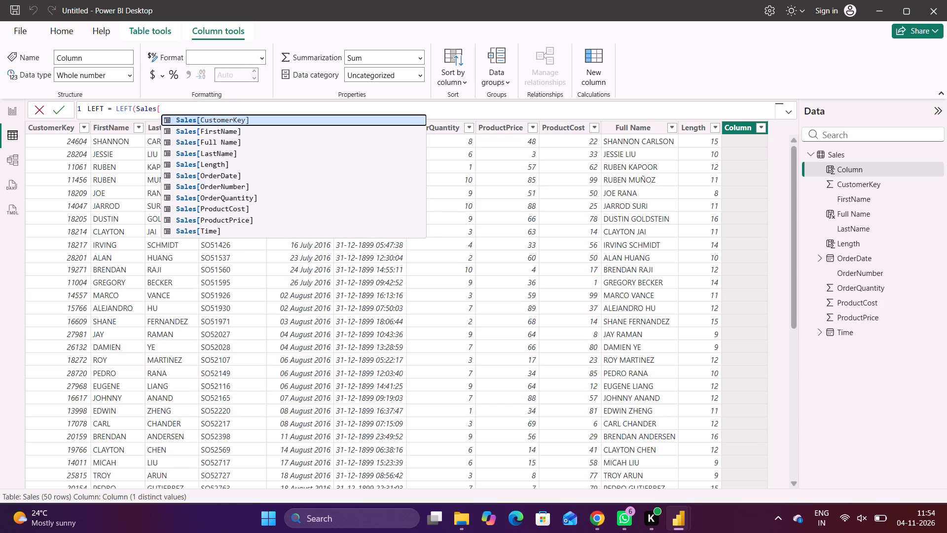
pyautogui.write('las')
pyautogui.press('Return')
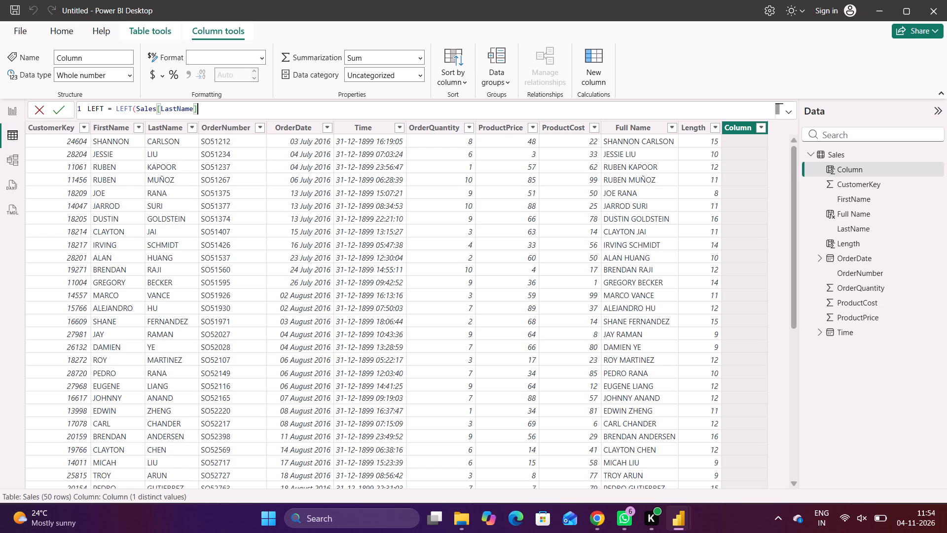
pyautogui.press('Left')
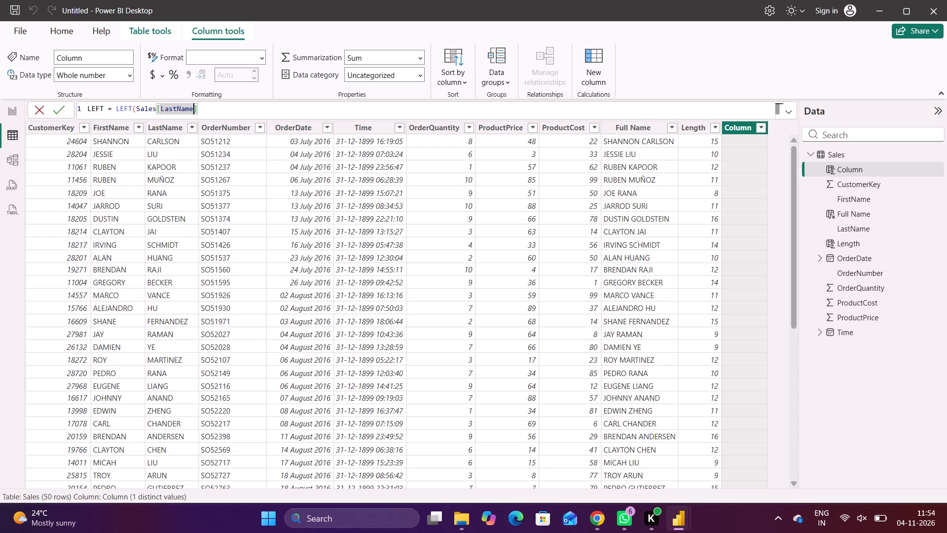
pyautogui.press('Right')
pyautogui.press('space')
pyautogui.write(', 6')
pyautogui.press('BackSpace')
pyautogui.write('5)')
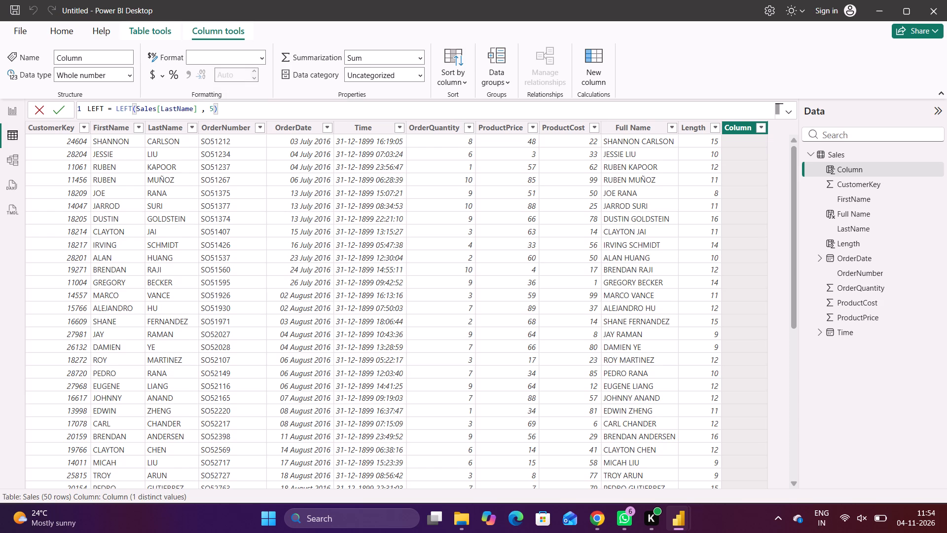
pyautogui.click(60, 110)
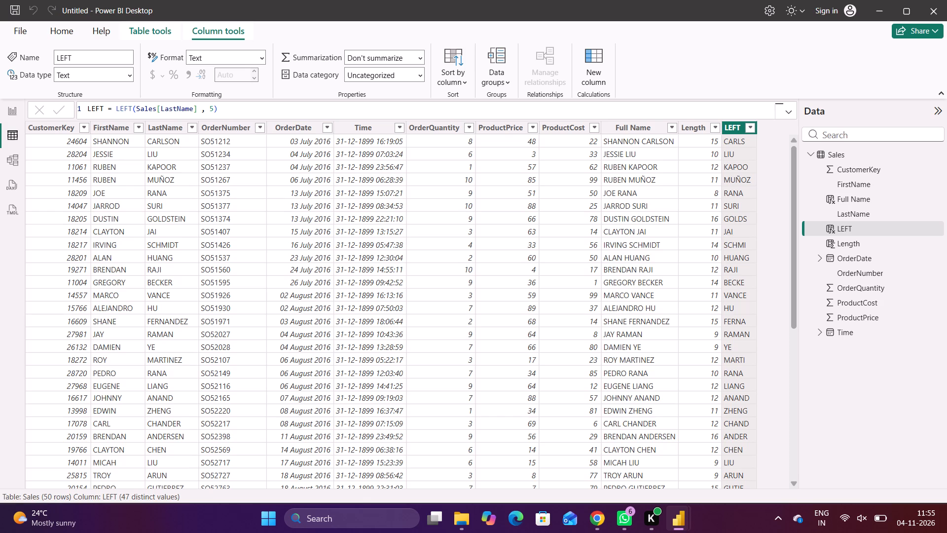
# Change the text argument of the LEFT column's formula to Sales[Full Name] and commit it.
pyautogui.doubleClick(179, 109)
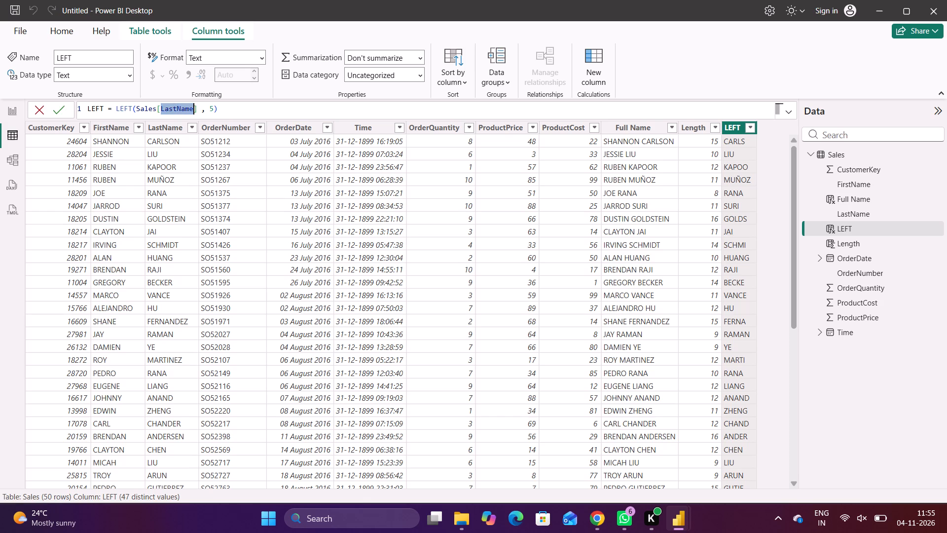
pyautogui.press('BackSpace')
pyautogui.write('Fu')
pyautogui.press('Return')
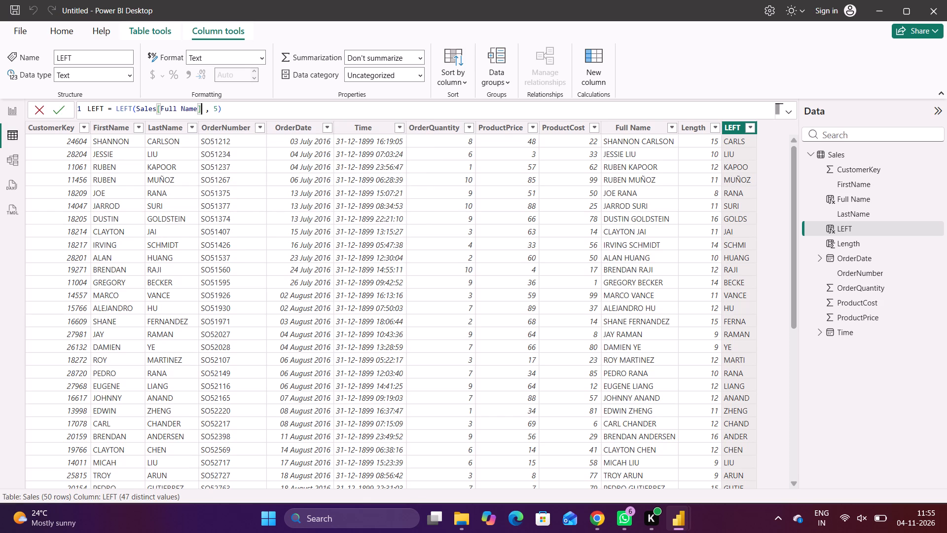
pyautogui.click(55, 112)
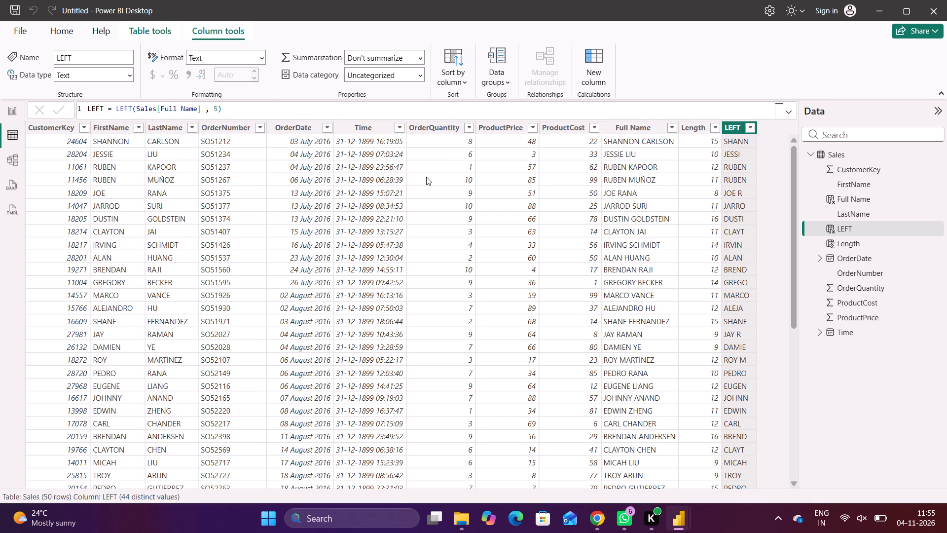
pyautogui.click(218, 109)
pyautogui.click(271, 115)
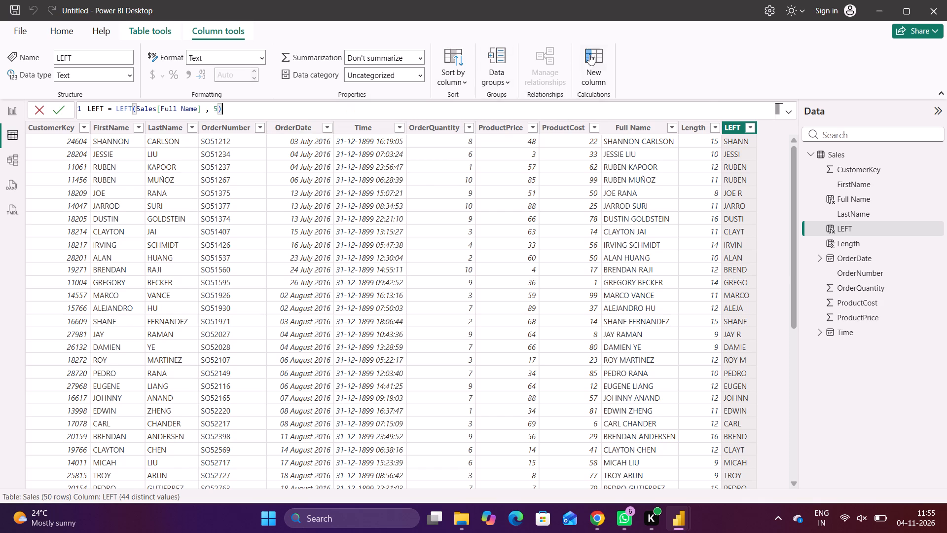
# Add a calculated column named RIGHT to the Sales table and begin its formula with the RIGHT function.
pyautogui.click(590, 57)
pyautogui.press('BackSpace')
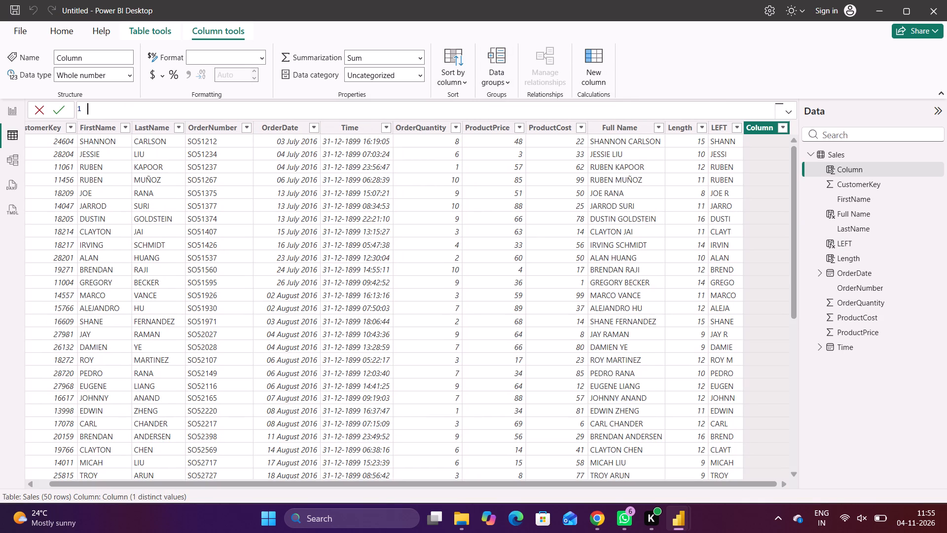
pyautogui.write('RIGHT = TI')
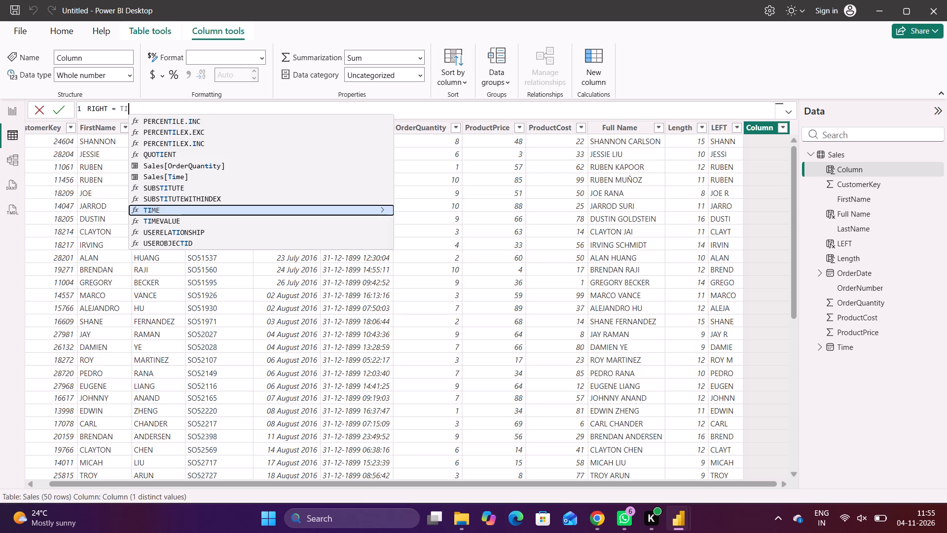
pyautogui.hotkey('shift', 'BackSpace')
pyautogui.hotkey('shift', 'BackSpace')
pyautogui.write('RIG')
pyautogui.hotkey('shift', 'Return')
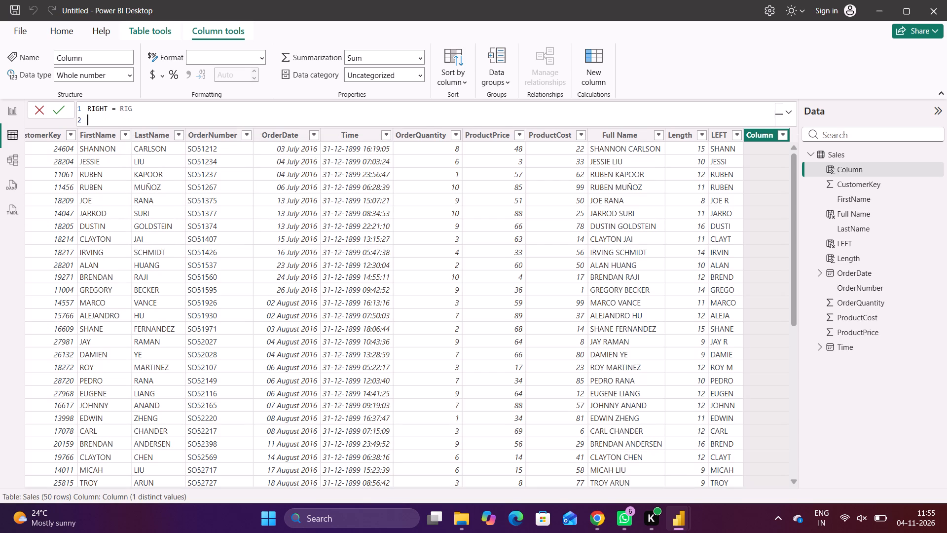
pyautogui.press('BackSpace')
pyautogui.press('Return')
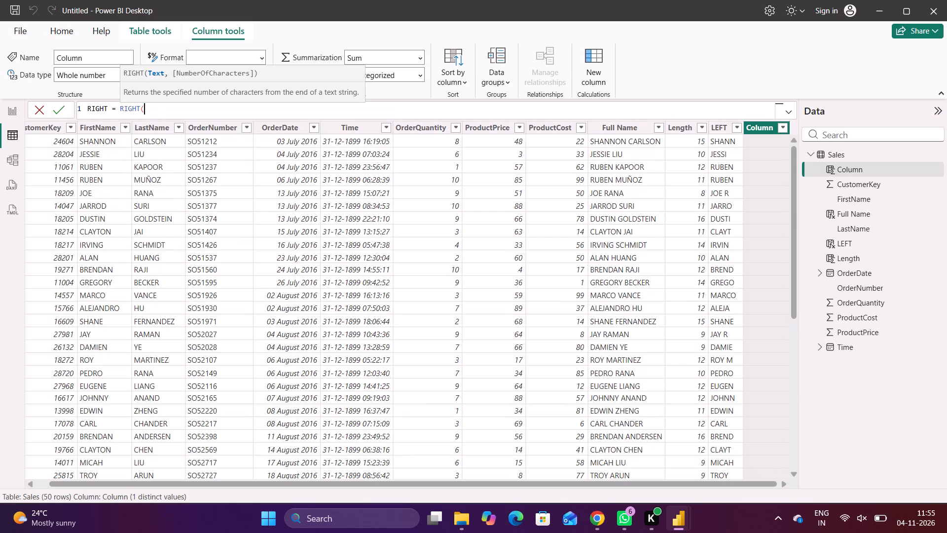
# Complete the new column's formula as RIGHT(Sales[Full Name] , 5) and commit it.
pyautogui.write('sa')
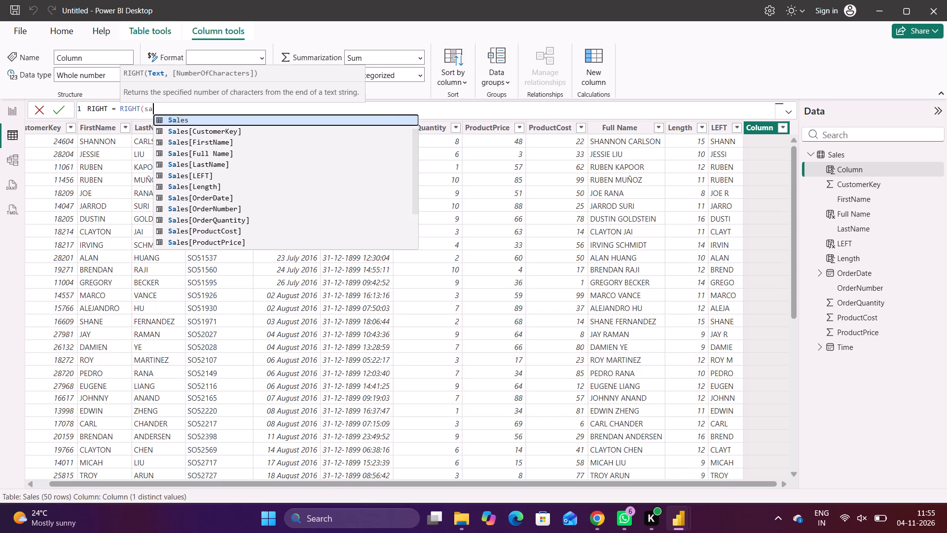
pyautogui.press('Down')
pyautogui.press('Down')
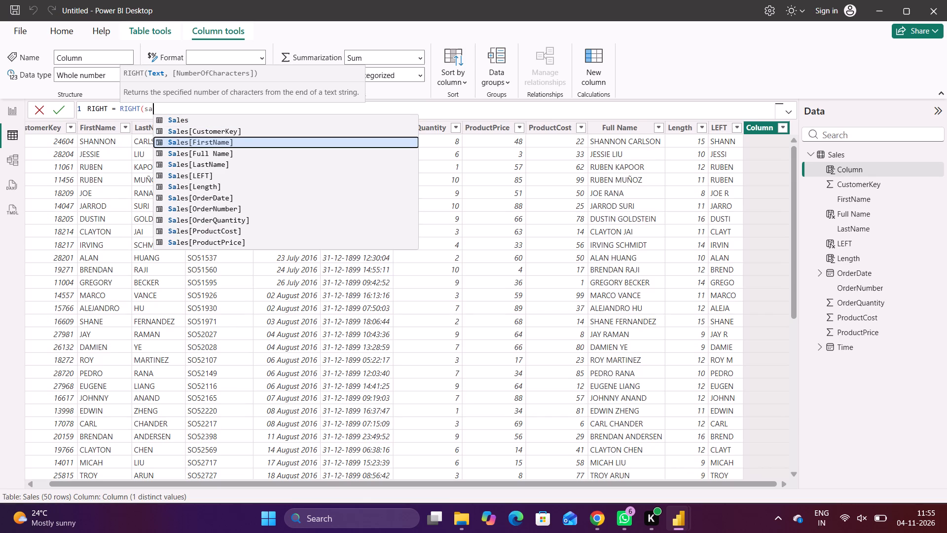
pyautogui.press('Down')
pyautogui.press('Up')
pyautogui.press('Down')
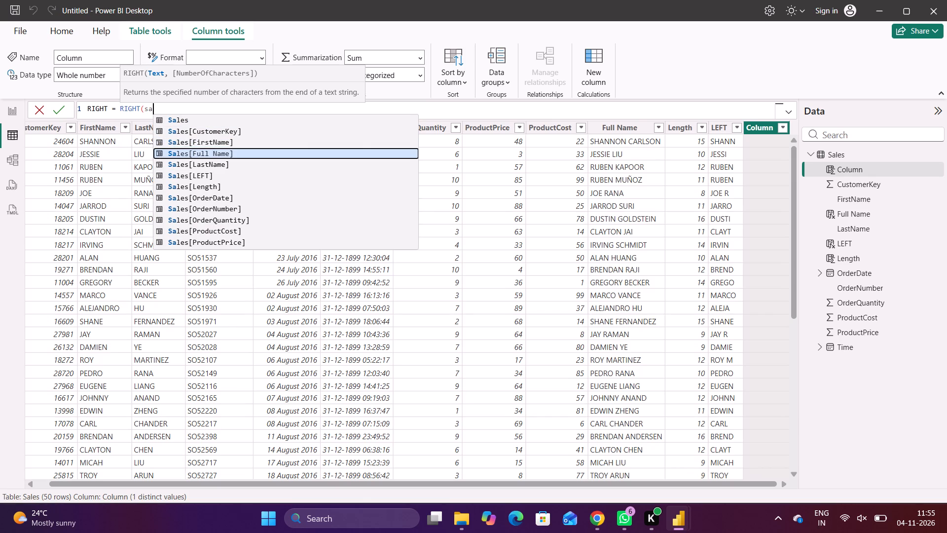
pyautogui.press('Return')
pyautogui.press('space')
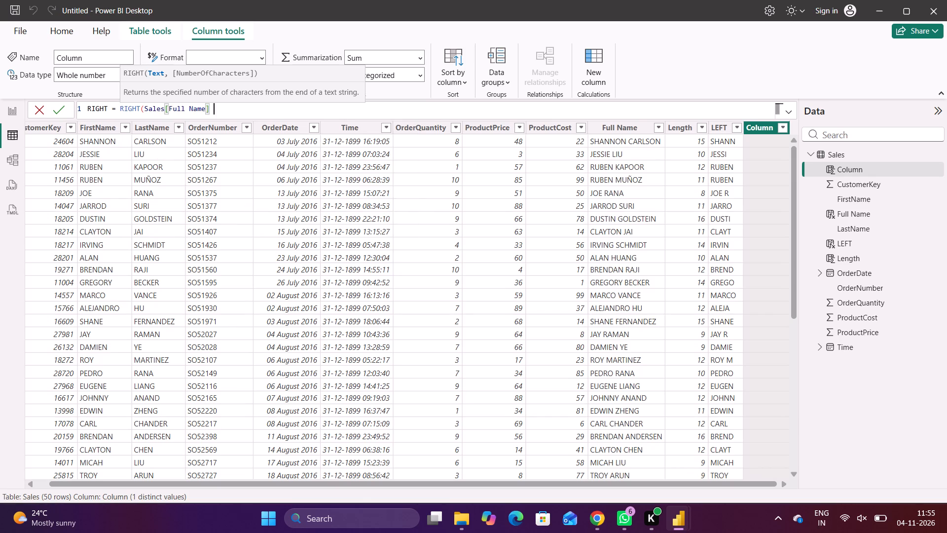
pyautogui.write(', 5')
pyautogui.hotkey('shift', ')')
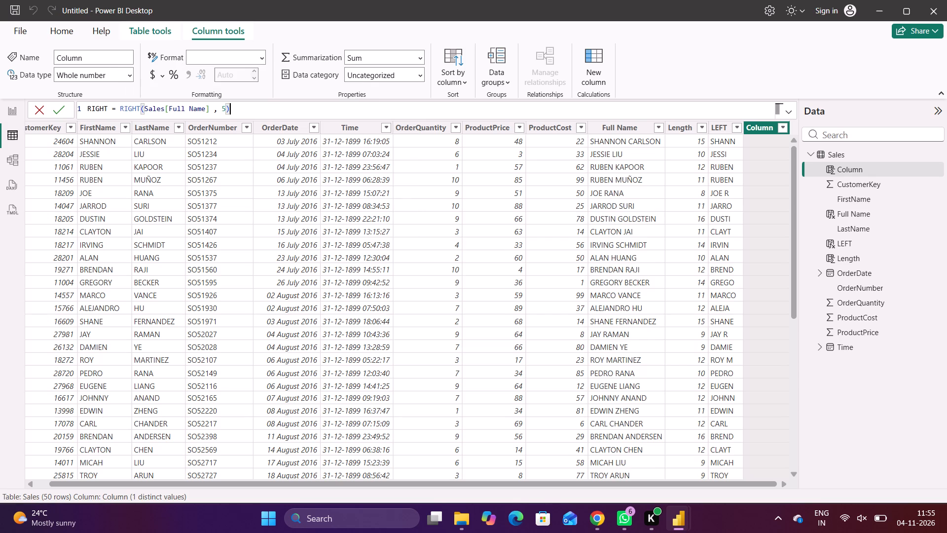
pyautogui.click(58, 108)
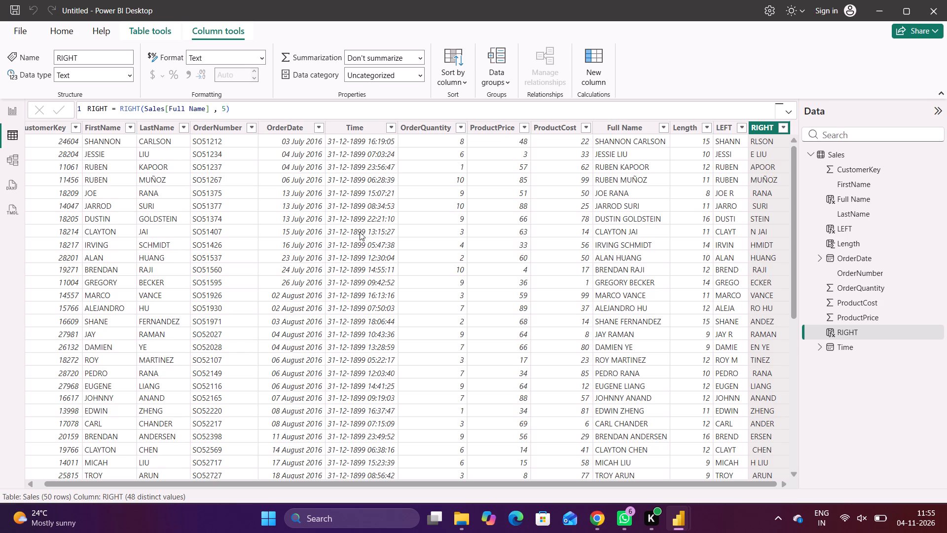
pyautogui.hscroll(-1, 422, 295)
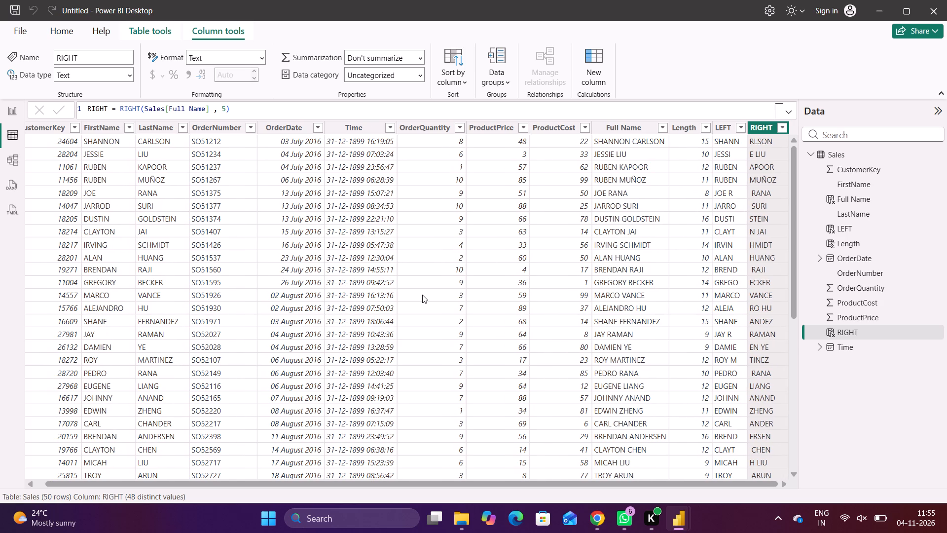
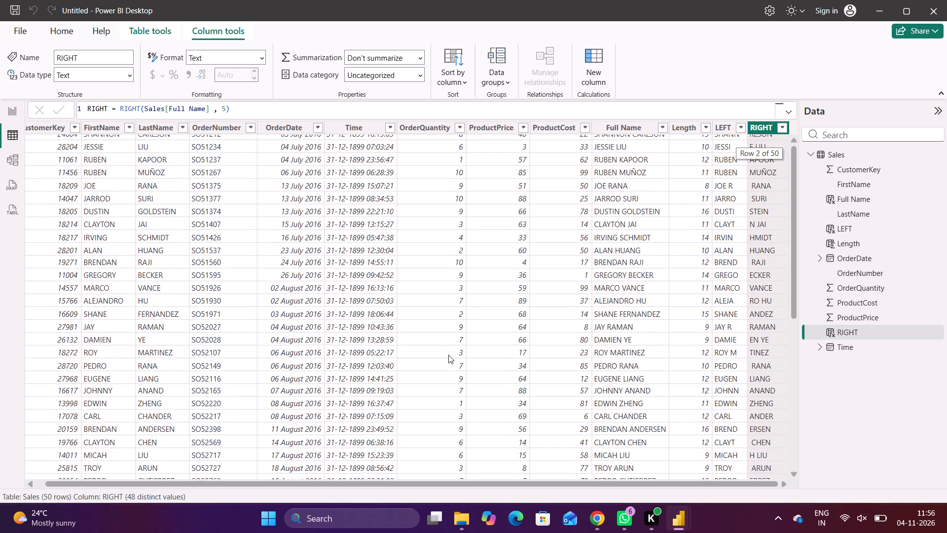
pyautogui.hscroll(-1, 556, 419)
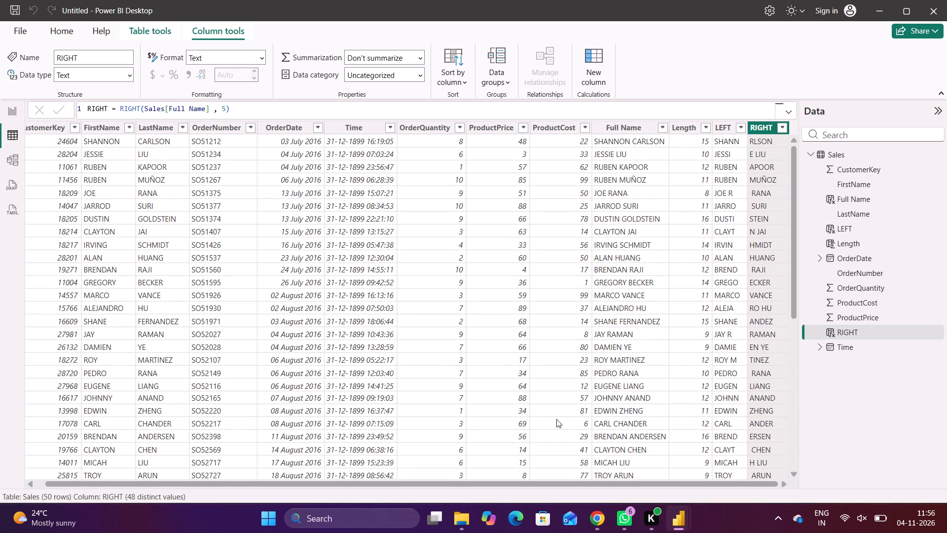
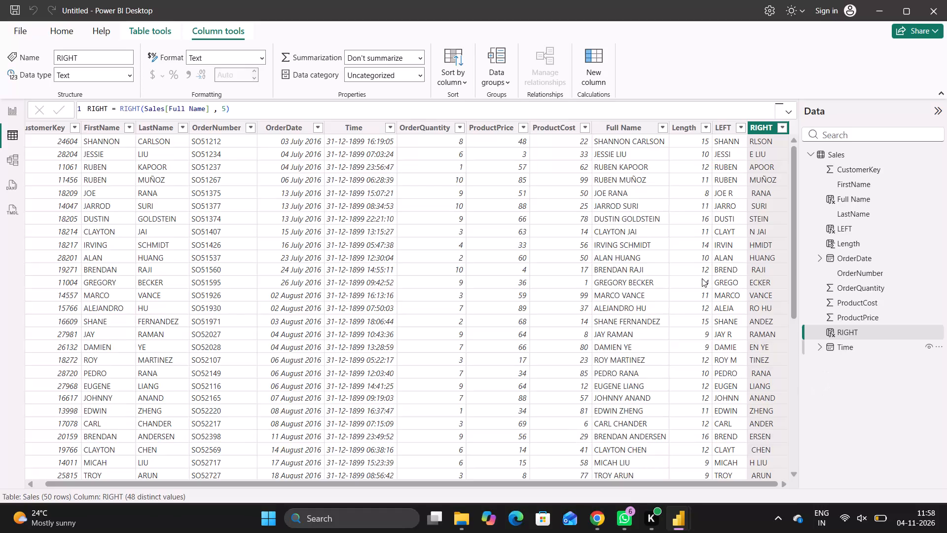
# Add a calculated column to the Sales table with the formula MID = MID(Sales[Full Name] , 2 , 5 ).
pyautogui.hscroll(-3, 702, 278)
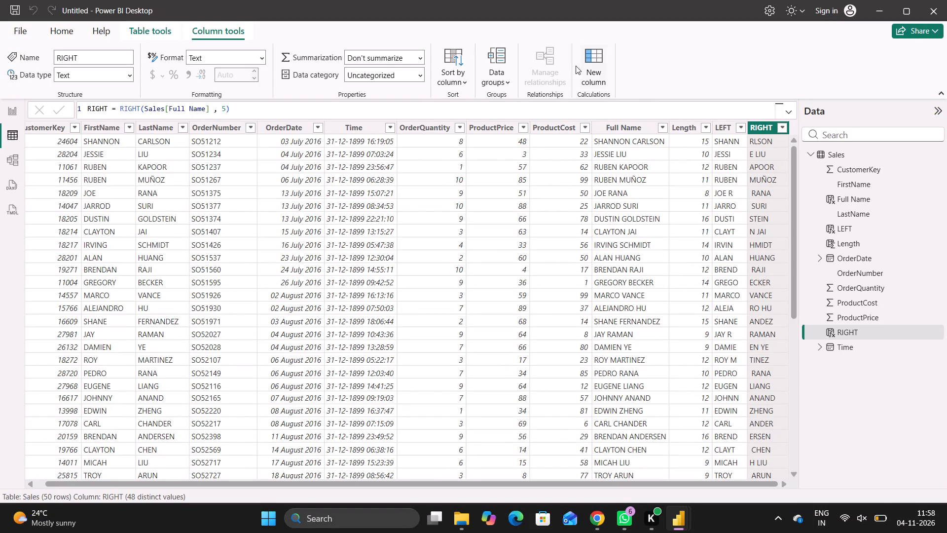
pyautogui.click(595, 74)
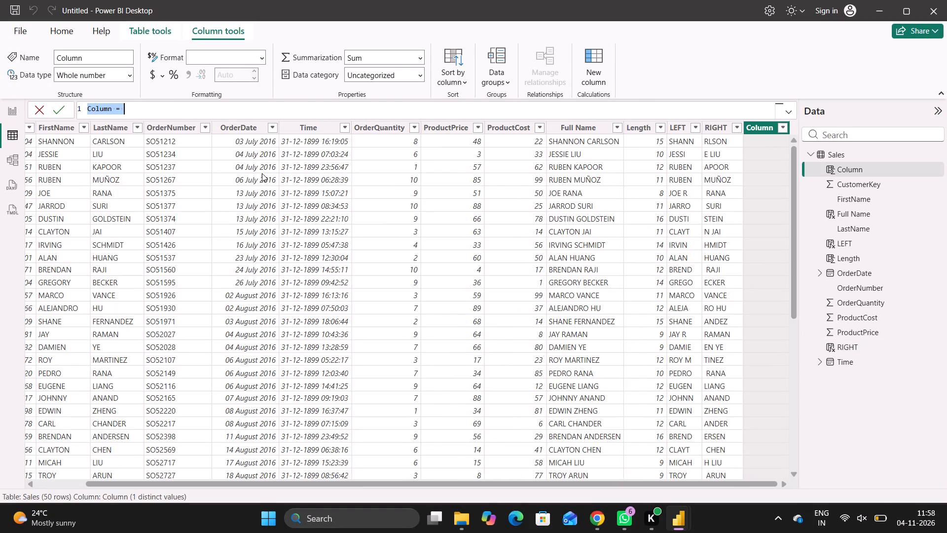
pyautogui.press('BackSpace')
pyautogui.write('MID = MID')
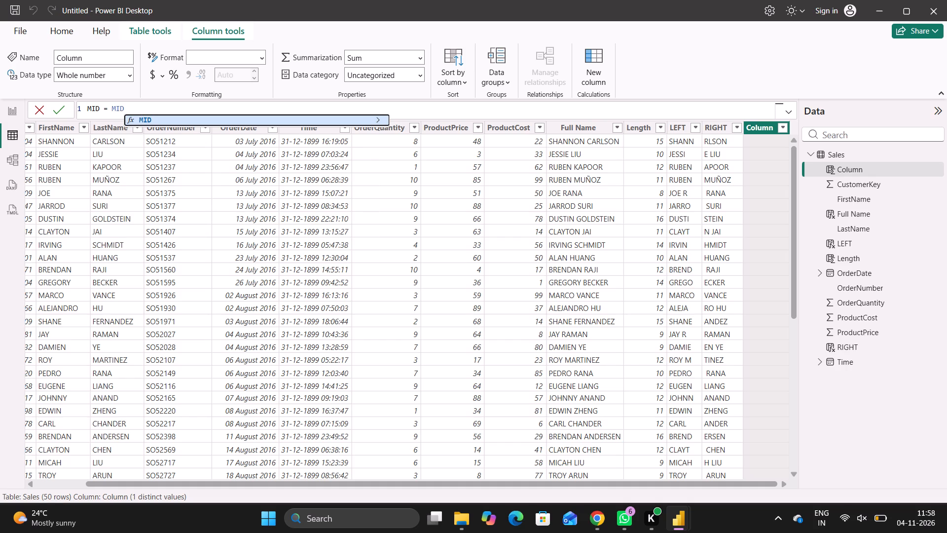
pyautogui.press('Return')
pyautogui.write('Sa')
pyautogui.press('Return')
pyautogui.press('[')
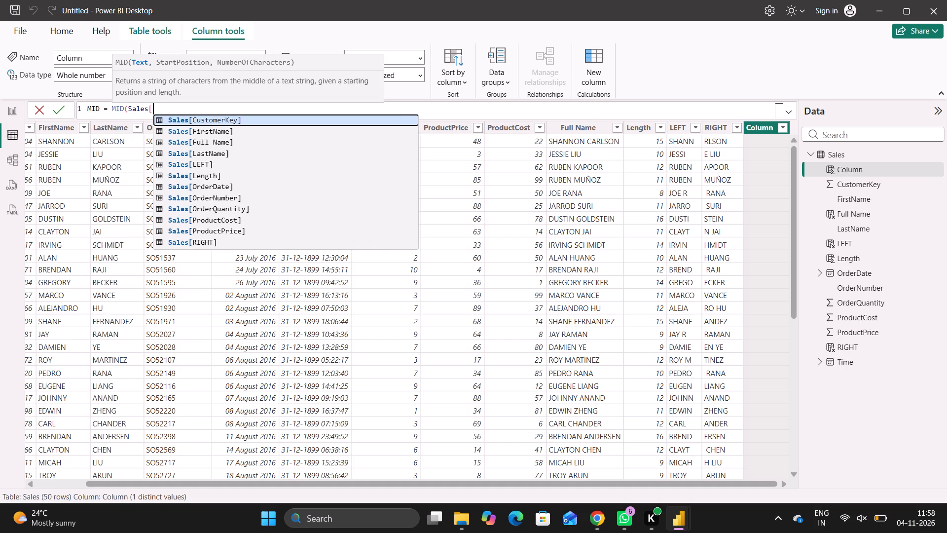
pyautogui.write('fu')
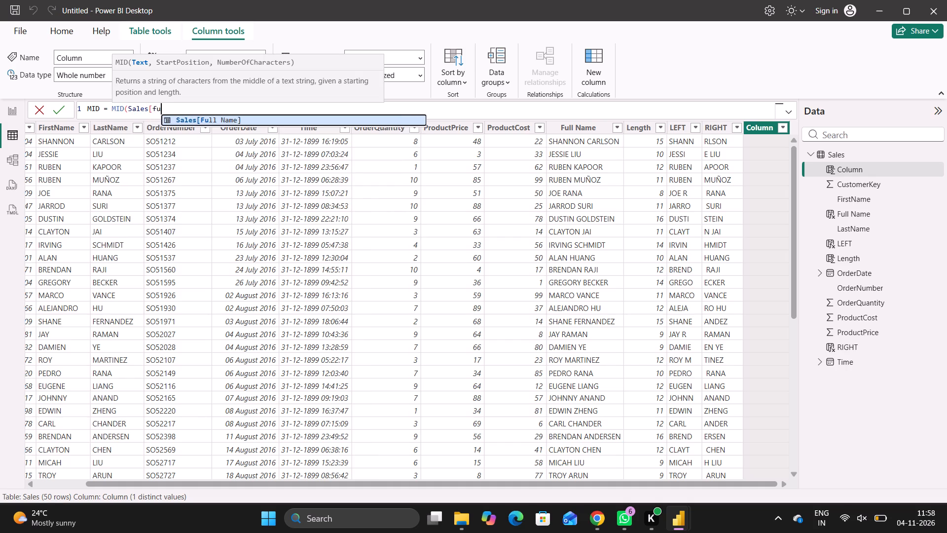
pyautogui.press('Return')
pyautogui.press('Right')
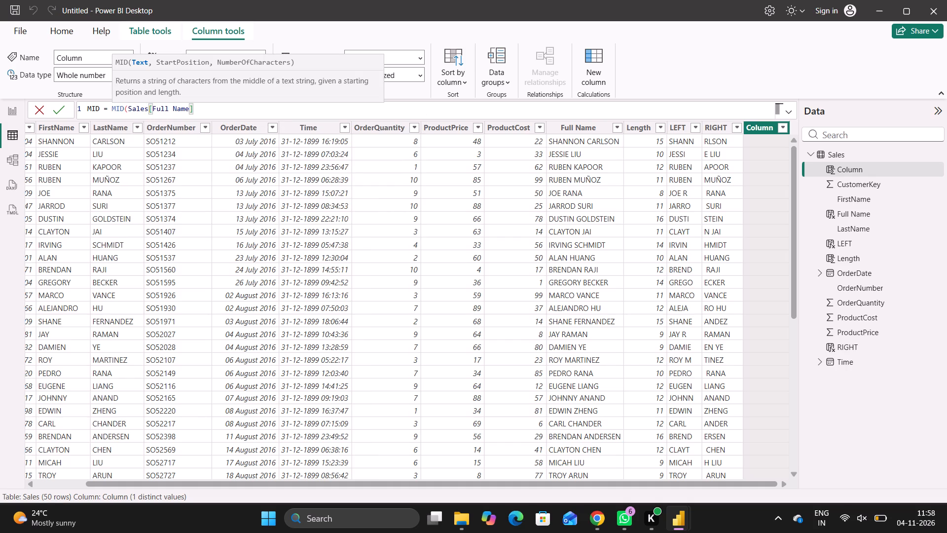
pyautogui.press('space')
pyautogui.write(', 2 , 5')
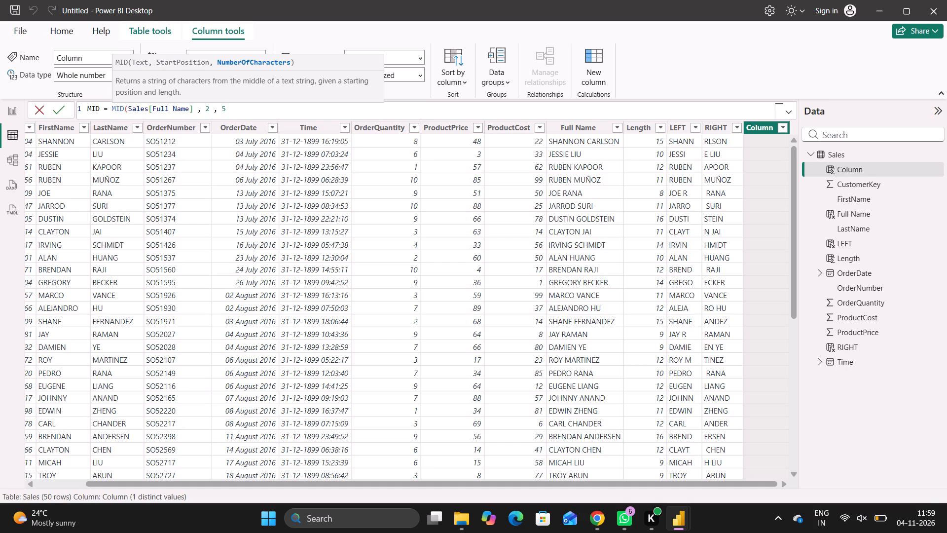
pyautogui.press('space')
pyautogui.write(')')
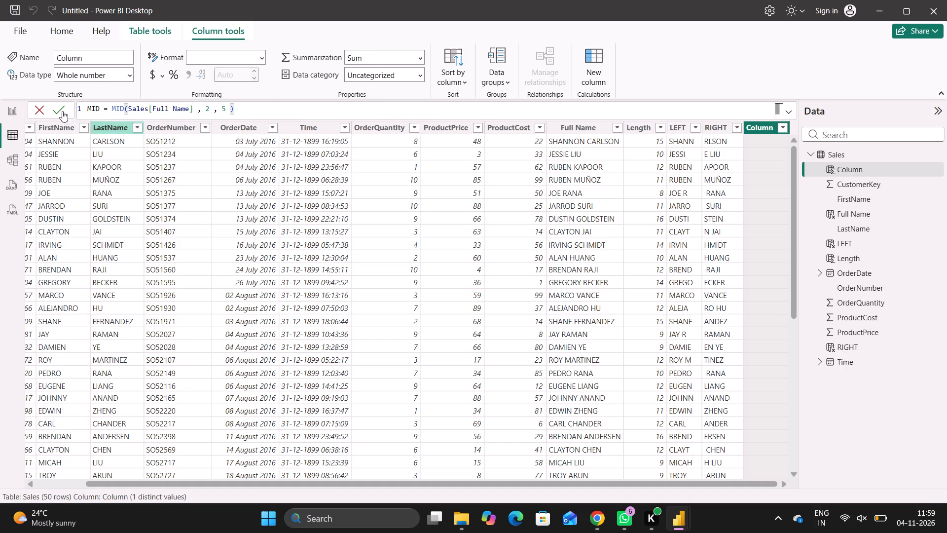
pyautogui.click(57, 107)
pyautogui.hscroll(-2, 508, 272)
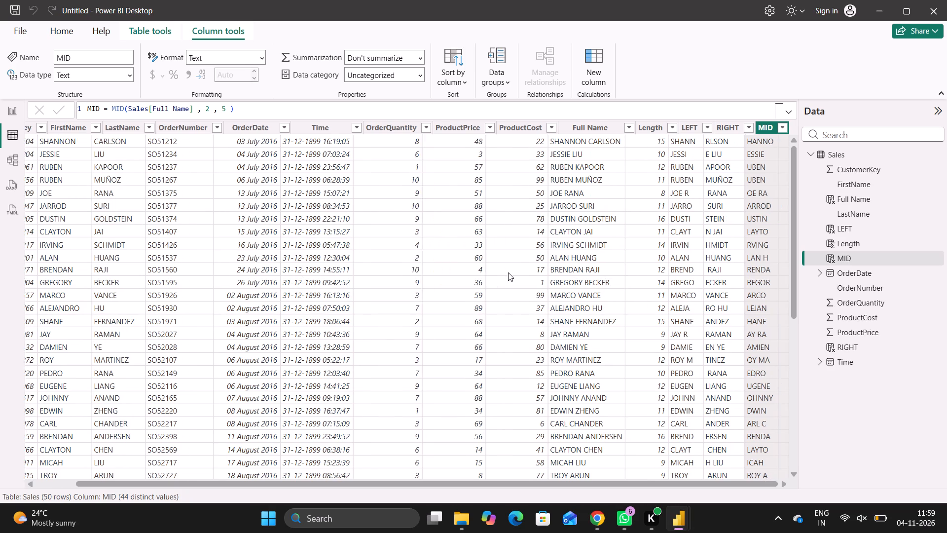
pyautogui.hscroll(-1, 508, 272)
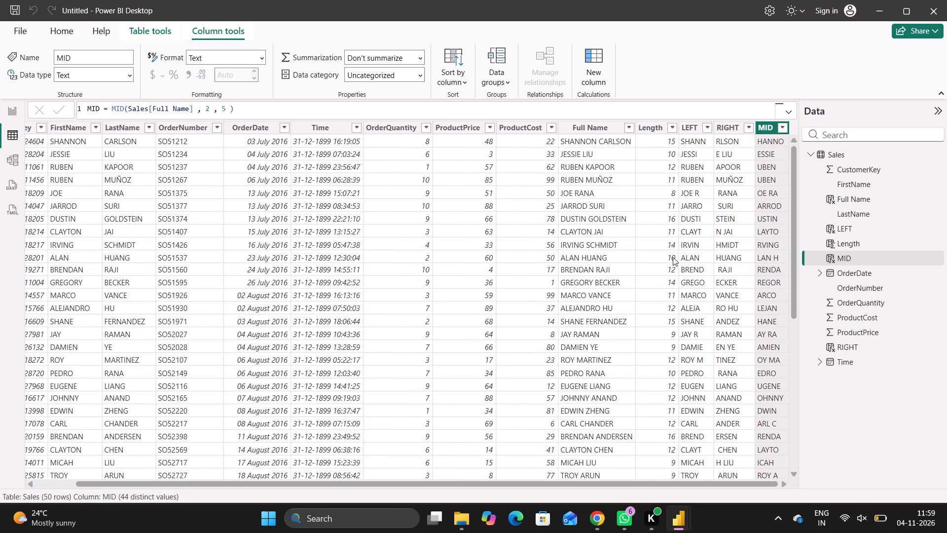
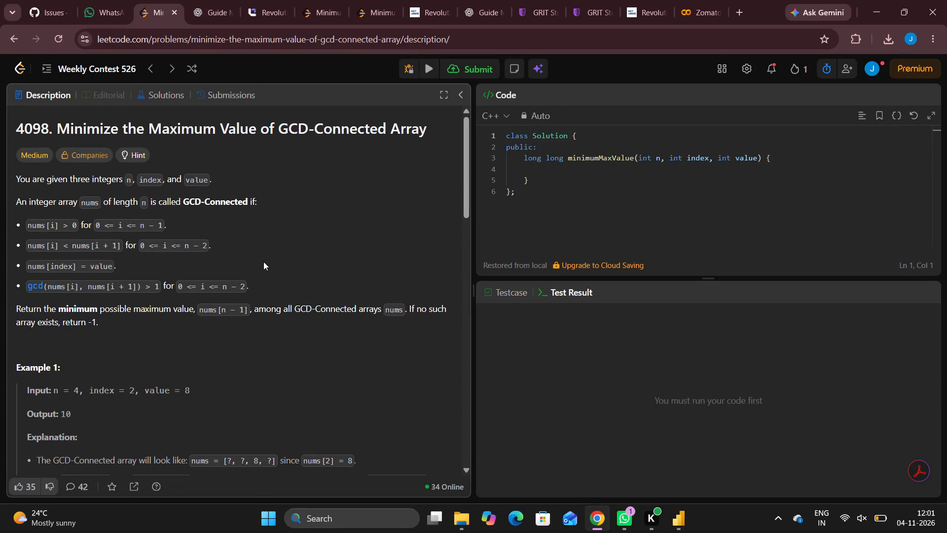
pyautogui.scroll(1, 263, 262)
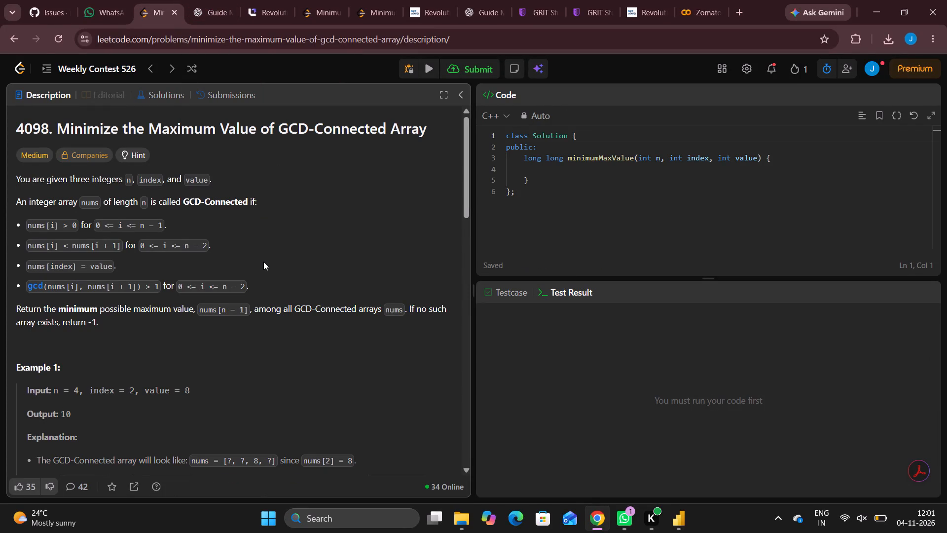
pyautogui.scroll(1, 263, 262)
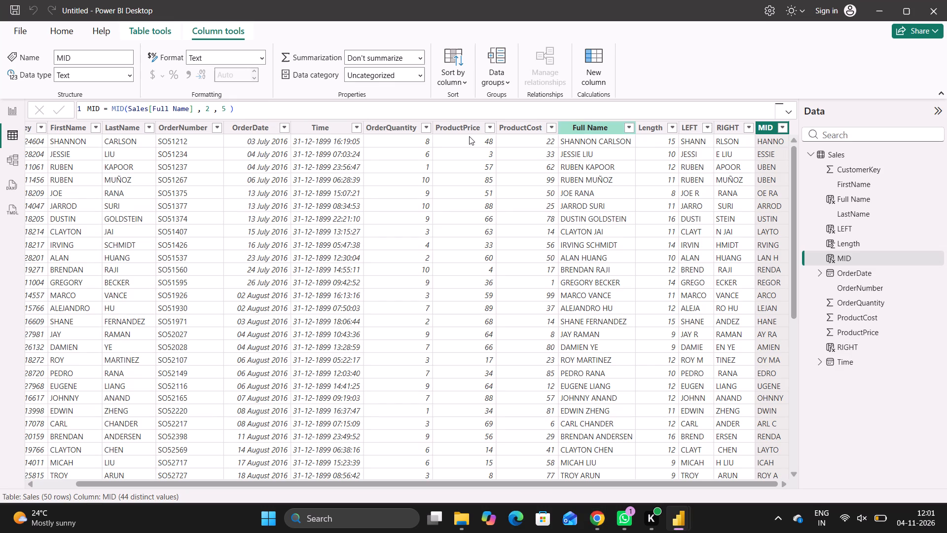
# Switch to Power BI and add the calculated column Lower = LOWER(Sales[Full Name]) to the Sales table.
pyautogui.hscroll(-4, 615, 124)
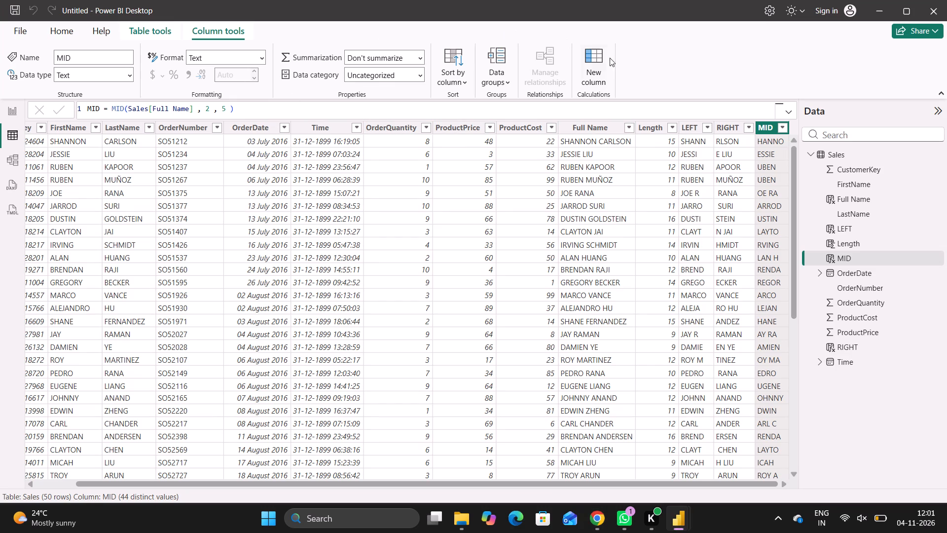
pyautogui.click(614, 65)
pyautogui.click(594, 67)
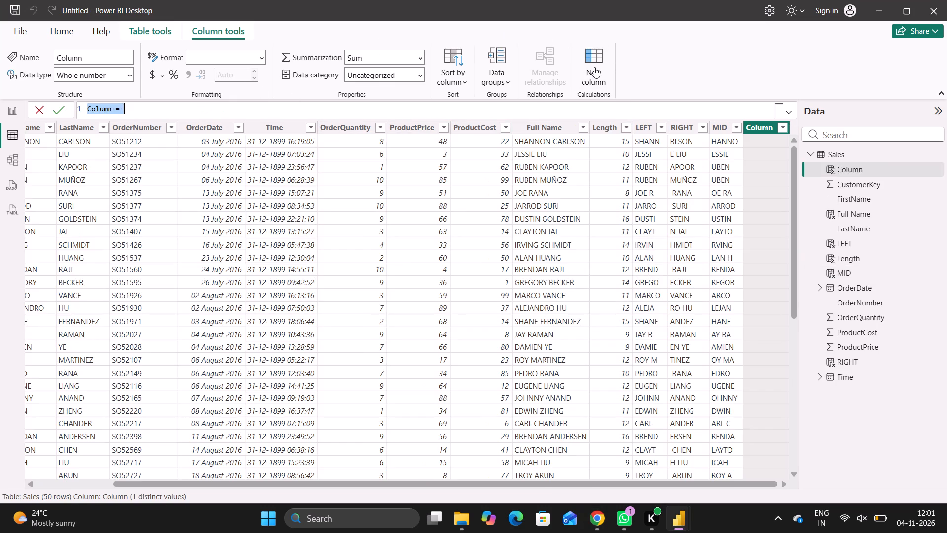
pyautogui.press('BackSpace')
pyautogui.write('LOW')
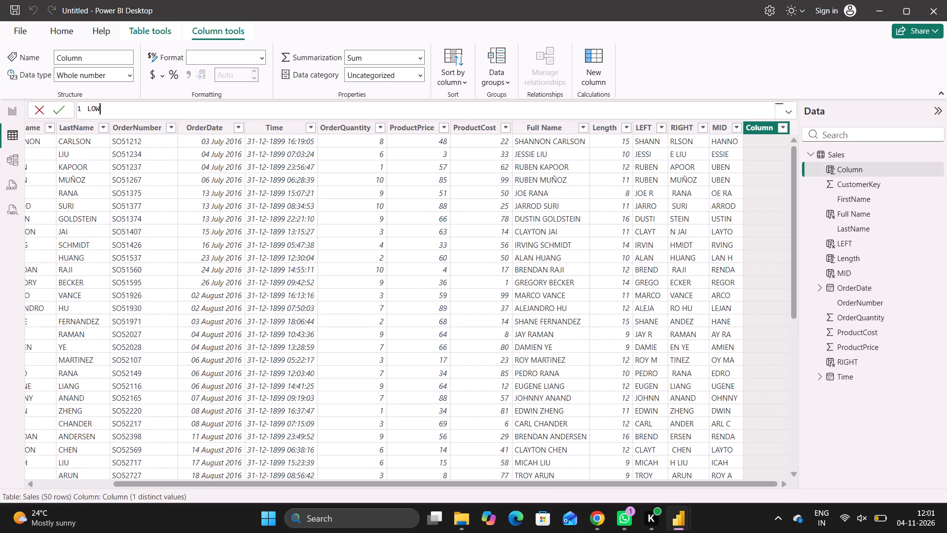
pyautogui.press('BackSpace')
pyautogui.press('BackSpace')
pyautogui.write('ower = Lo')
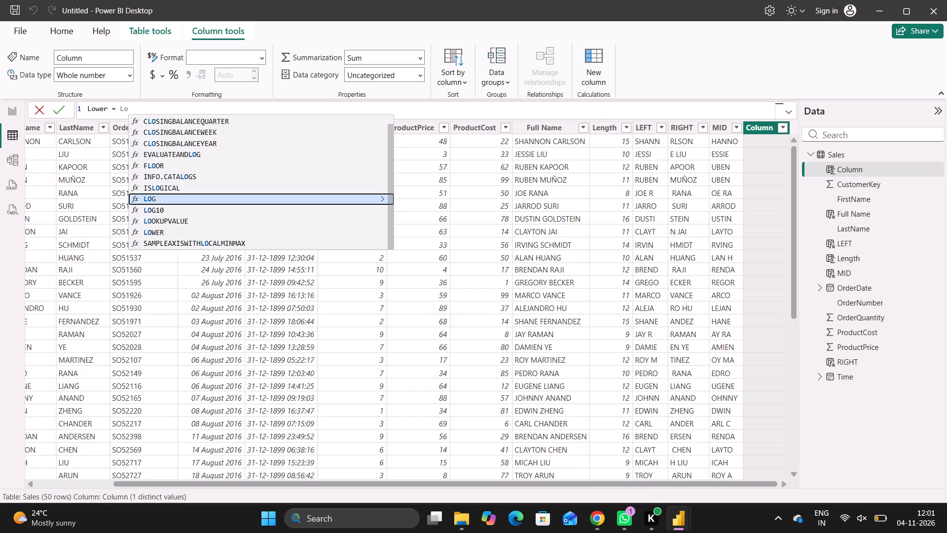
pyautogui.press('Return')
pyautogui.press('BackSpace')
pyautogui.press('BackSpace')
pyautogui.write('We')
pyautogui.press('Return')
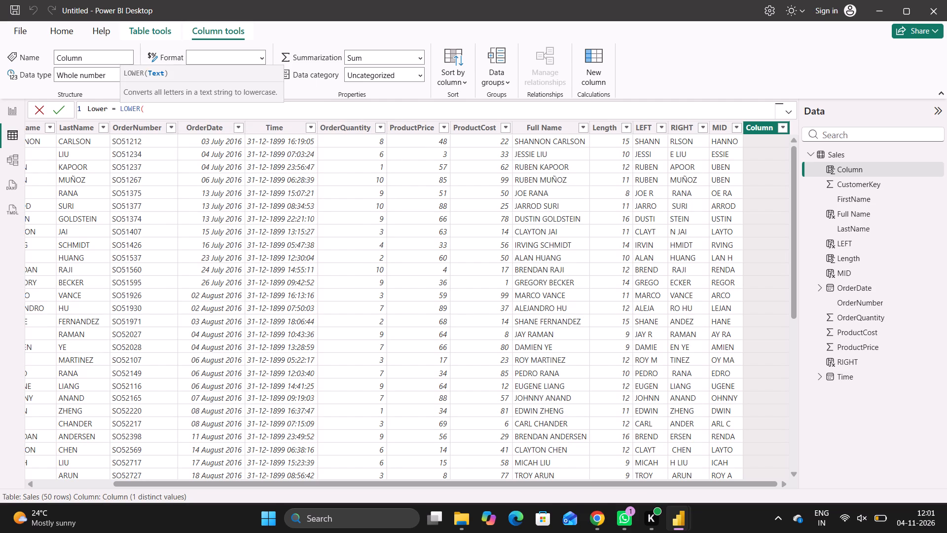
pyautogui.write('full')
pyautogui.press('Return')
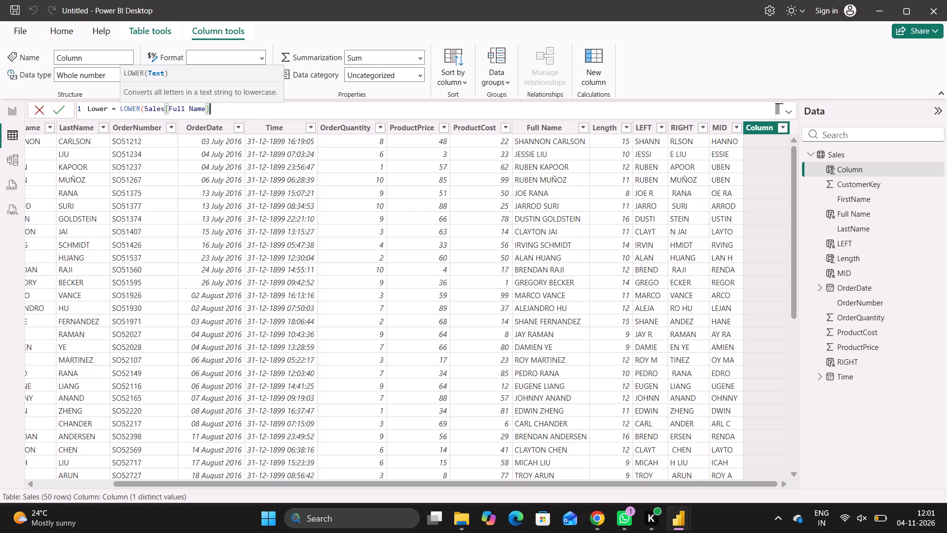
pyautogui.hotkey('shift', ')')
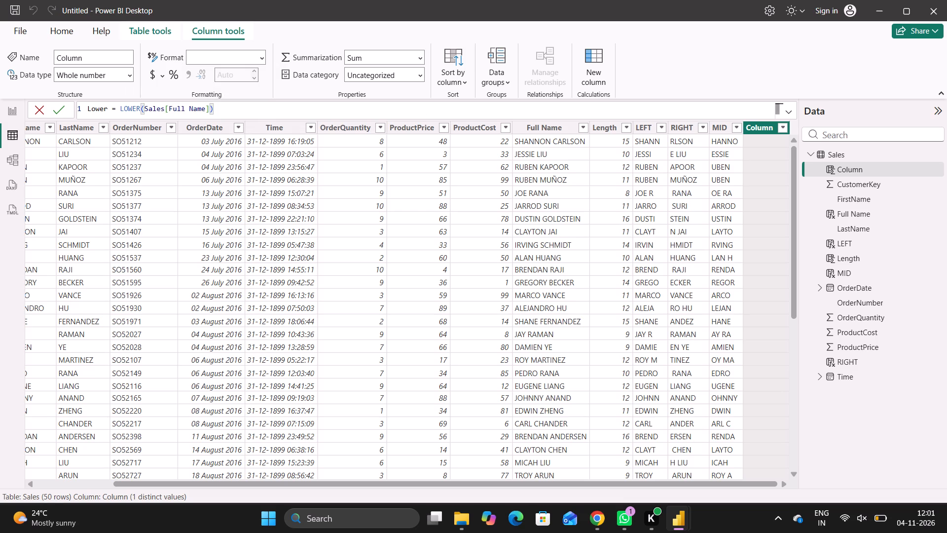
pyautogui.click(62, 112)
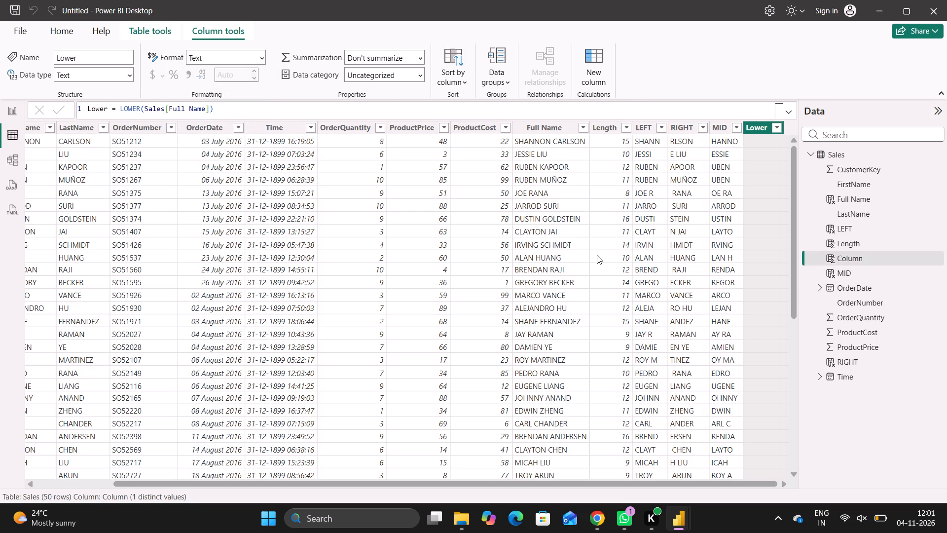
pyautogui.hscroll(-1, 612, 259)
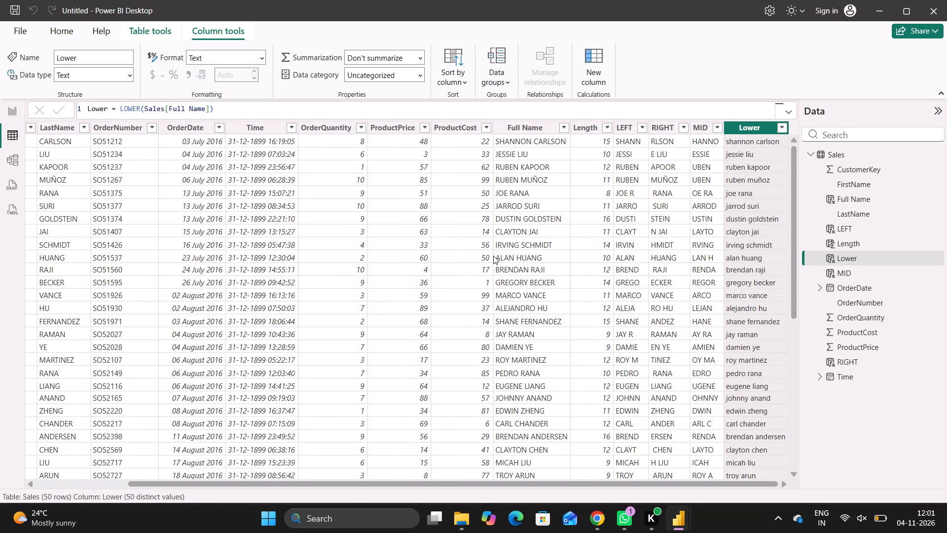
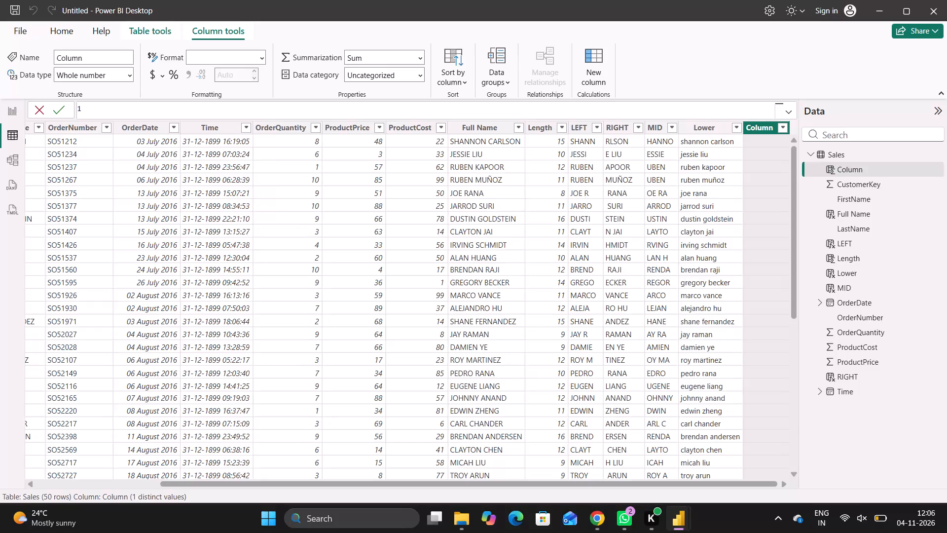
# Define the new Sales calculated column as FIND = FIND("E" , Sales[Full Name], 1,-1) and commit the formula.
pyautogui.write('FIND')
pyautogui.press('space')
pyautogui.write('= F')
pyautogui.write('ind')
pyautogui.press('Return')
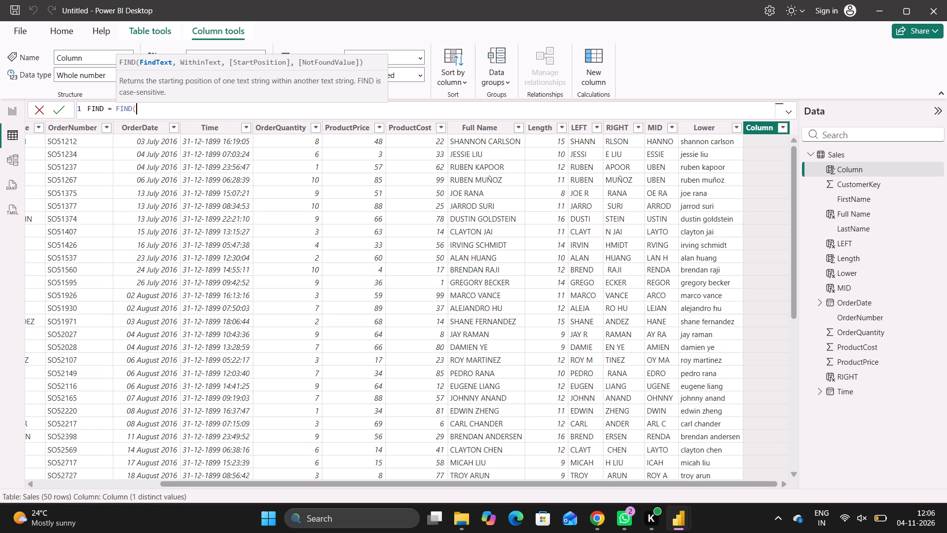
pyautogui.hotkey('shift', '"')
pyautogui.hotkey('shift', 'e')
pyautogui.press('Right')
pyautogui.write('"')
pyautogui.press('space')
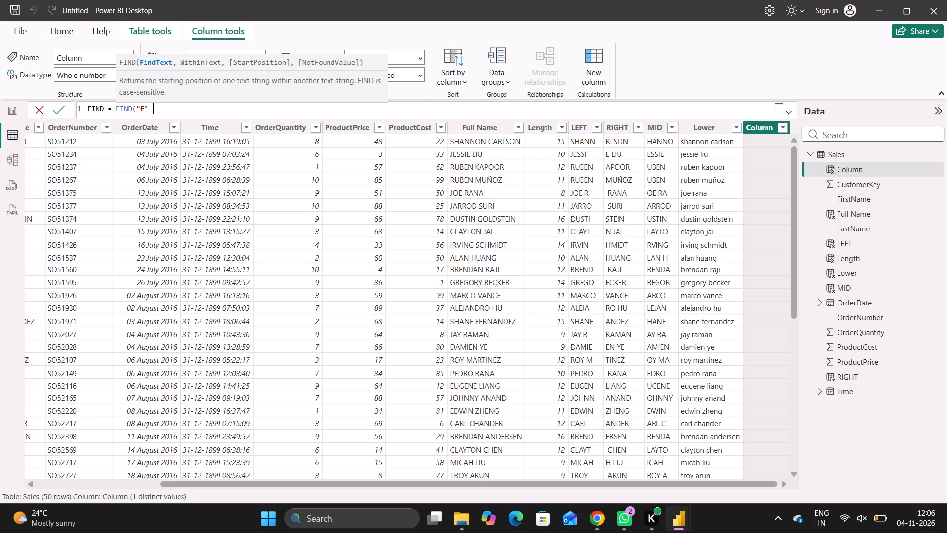
pyautogui.write(', full')
pyautogui.press('Return')
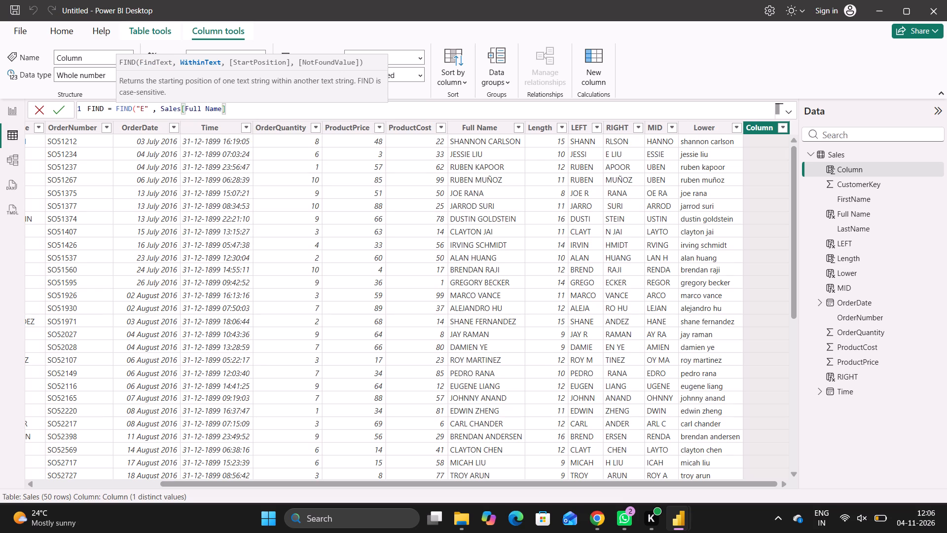
pyautogui.write(',')
pyautogui.press('space')
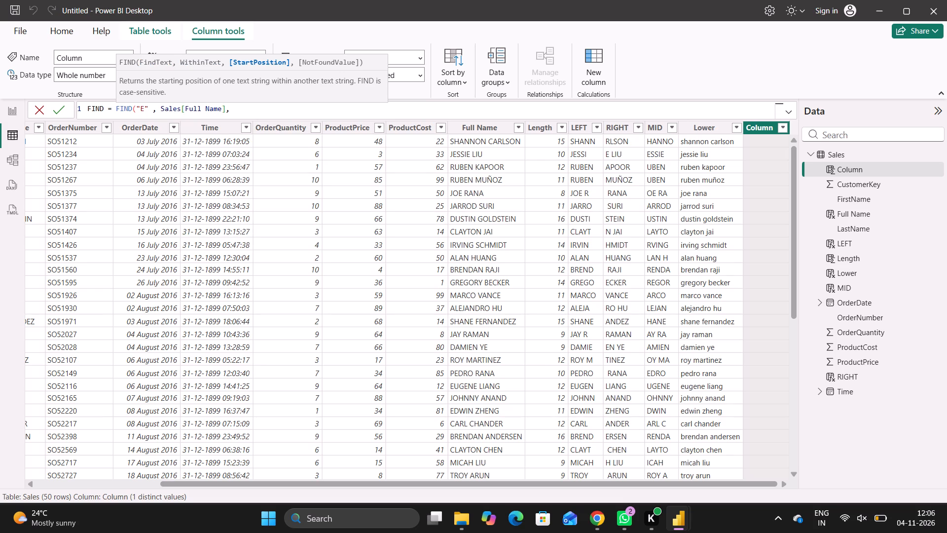
pyautogui.write('2,')
pyautogui.write('-2')
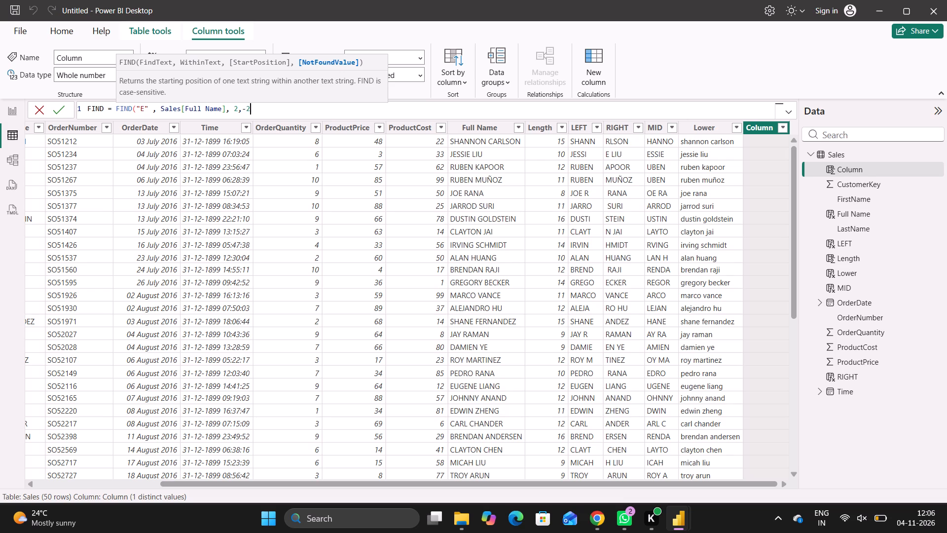
pyautogui.press('BackSpace')
pyautogui.press('BackSpace')
pyautogui.press('BackSpace')
pyautogui.press('BackSpace')
pyautogui.write('1,-1')
pyautogui.hotkey('shift', ')')
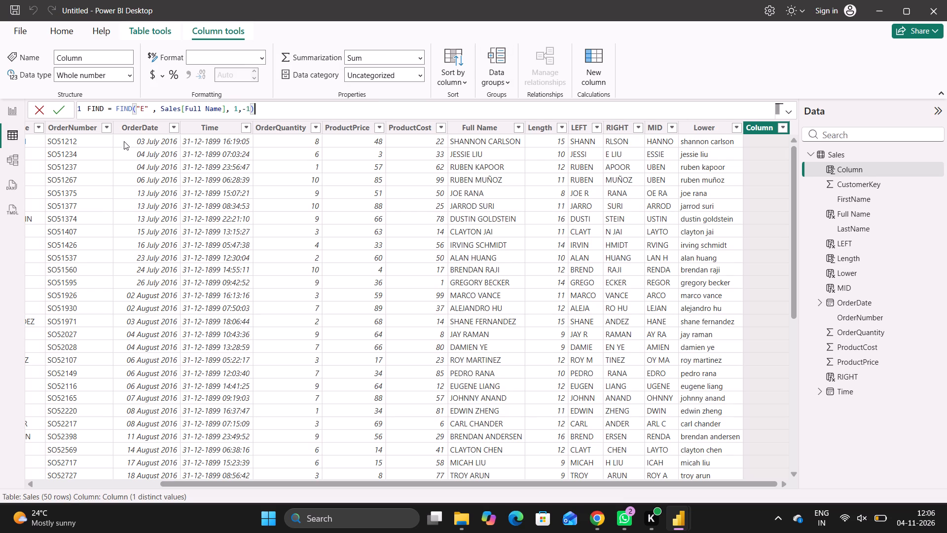
pyautogui.click(58, 113)
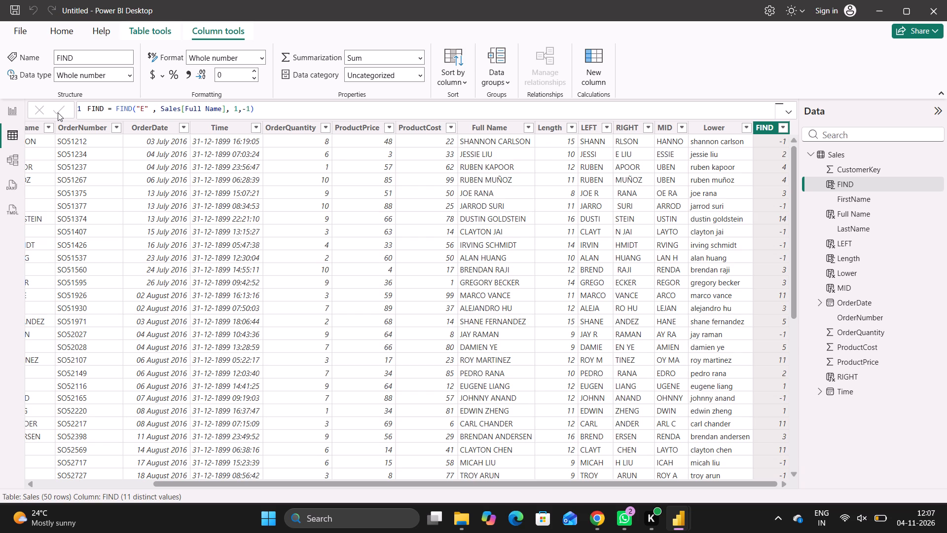
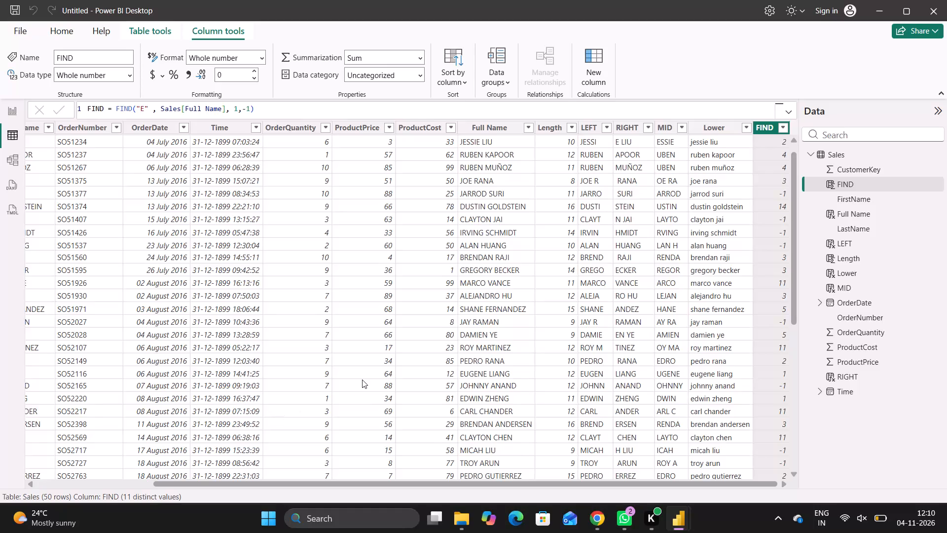
# Examine the FIND column's results against the Full Name values through all rows of the Sales table.
pyautogui.scroll(-2, 362, 380)
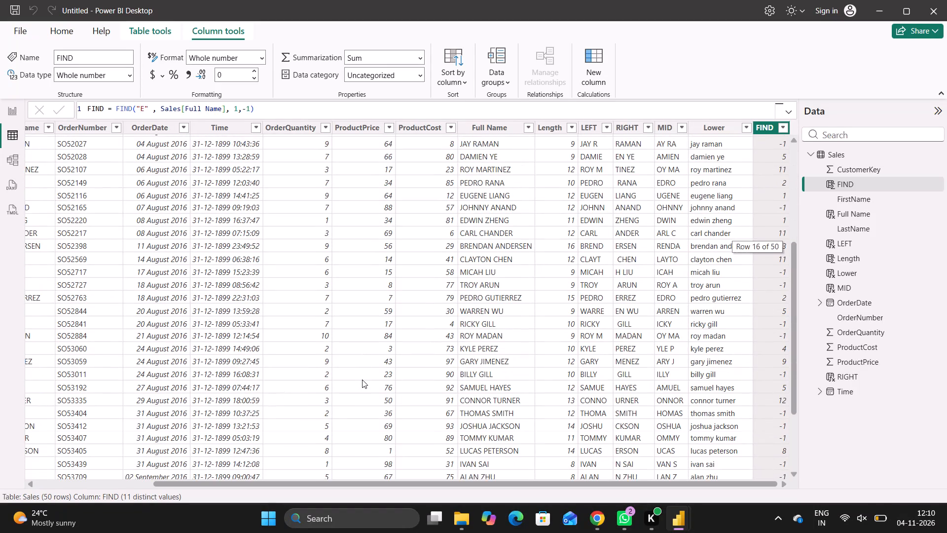
pyautogui.scroll(-1, 362, 380)
pyautogui.hscroll(-1, 362, 380)
pyautogui.scroll(-2, 362, 380)
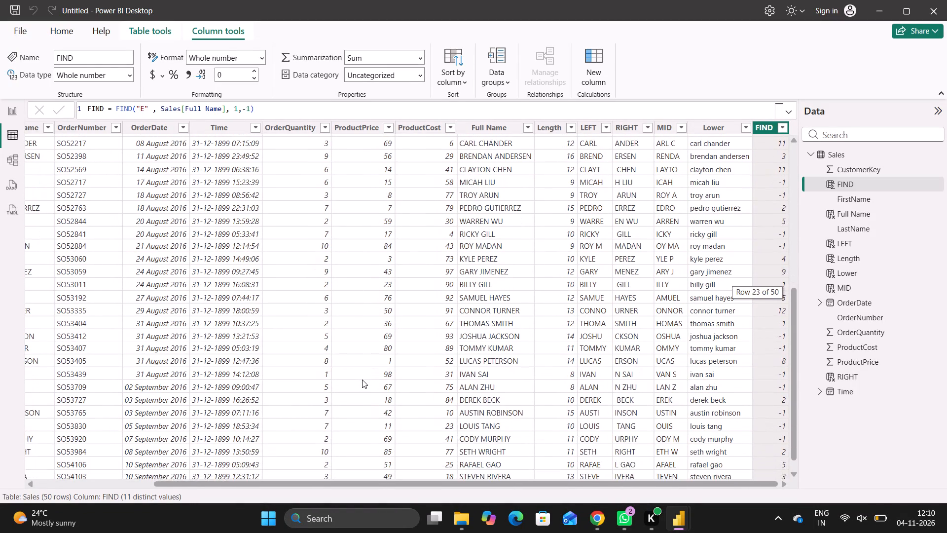
pyautogui.scroll(-1, 362, 380)
pyautogui.click(862, 511)
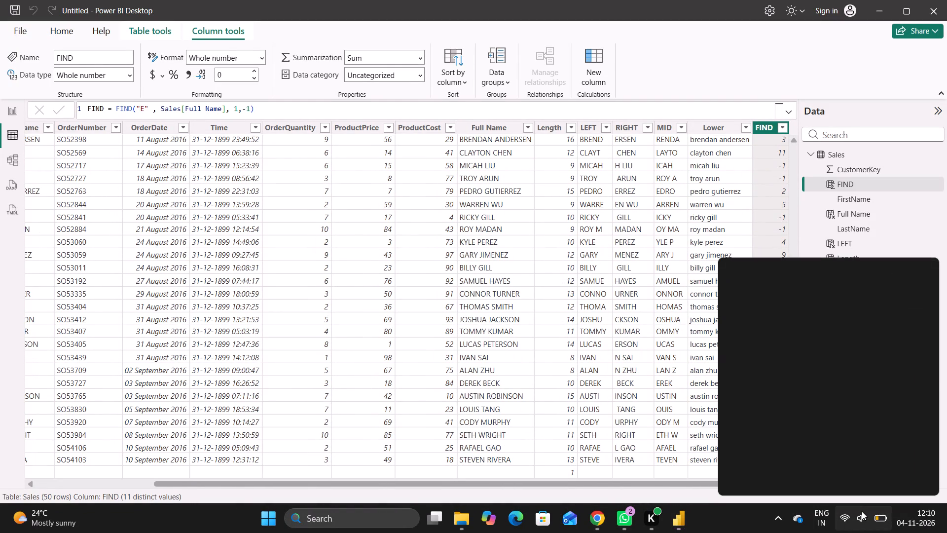
pyautogui.click(862, 512)
pyautogui.scroll(-2, 436, 321)
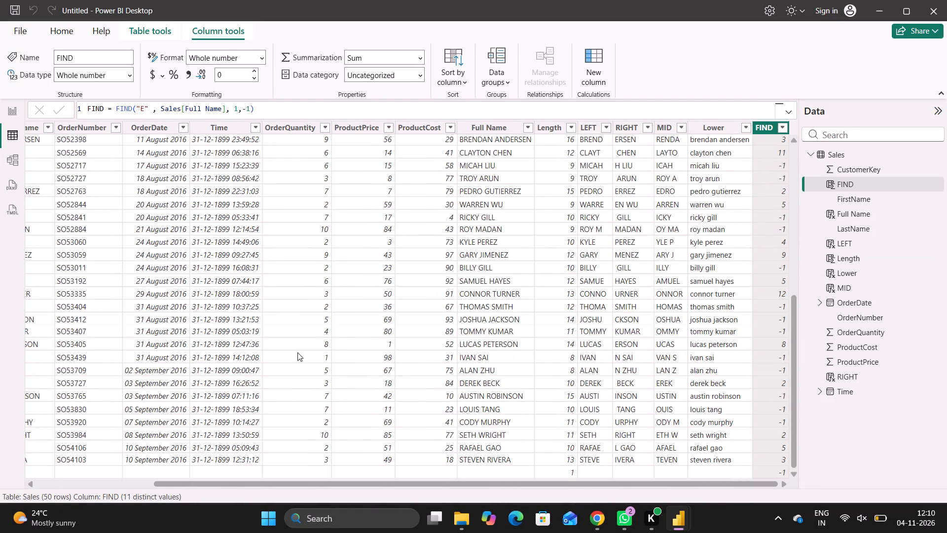
pyautogui.scroll(-3, 288, 350)
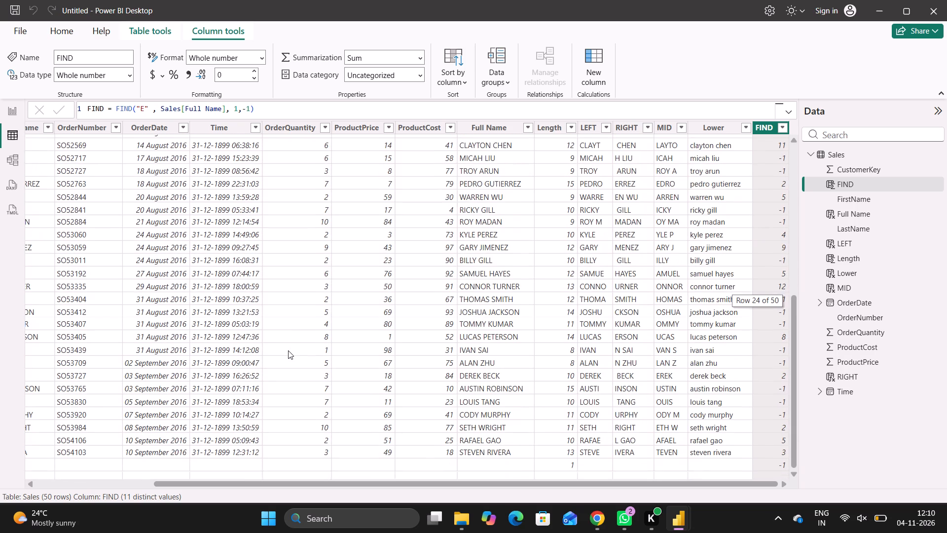
pyautogui.scroll(-3, 288, 350)
pyautogui.scroll(4, 360, 370)
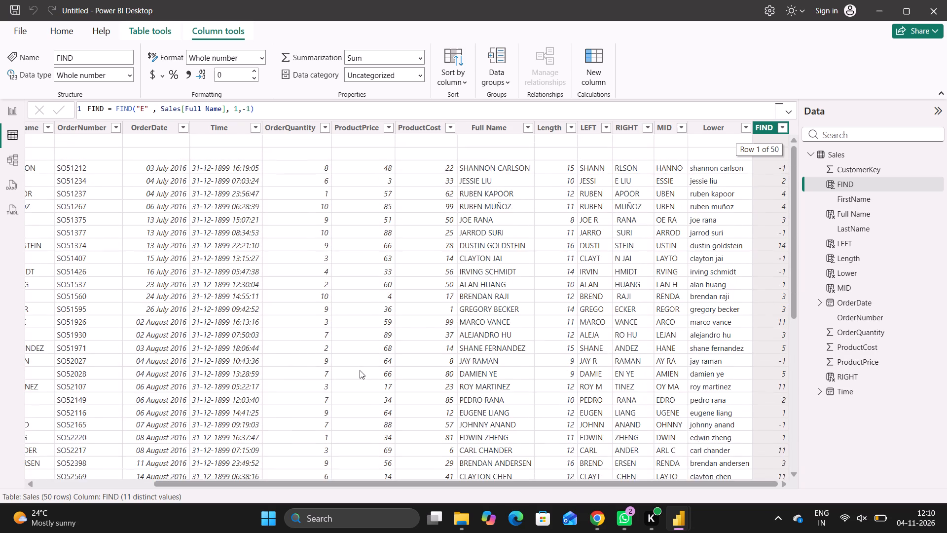
pyautogui.scroll(3, 360, 370)
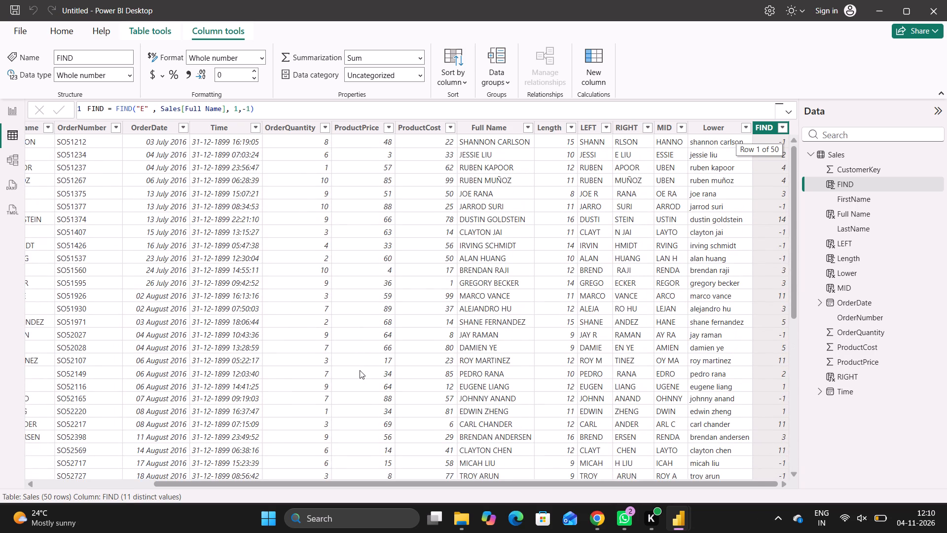
pyautogui.scroll(3, 360, 370)
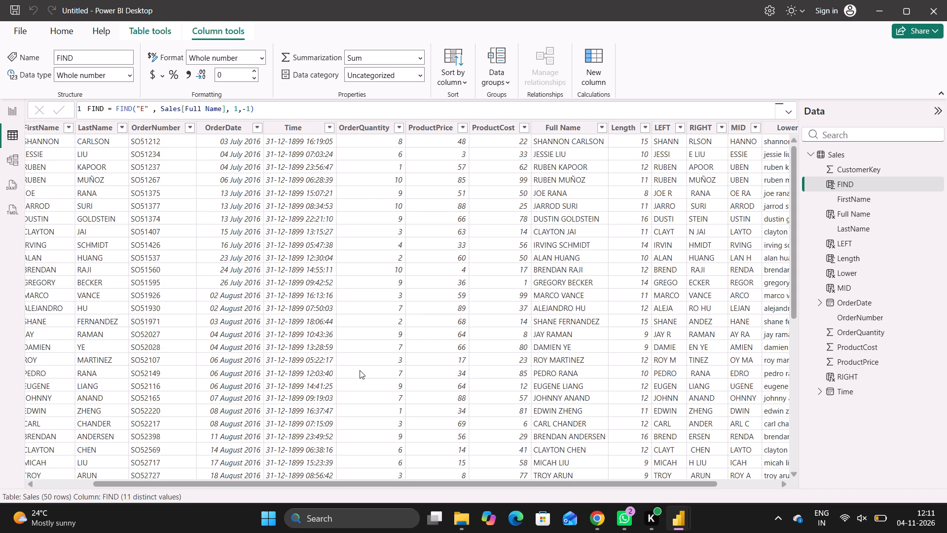
# Add another new calculated column to the Sales table.
pyautogui.scroll(-1, 404, 376)
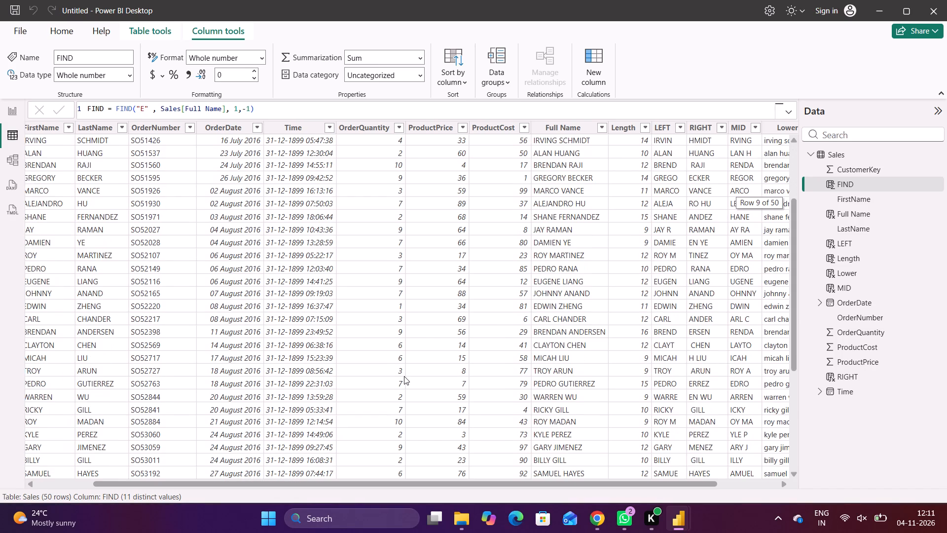
pyautogui.scroll(-1, 404, 376)
pyautogui.scroll(1, 404, 376)
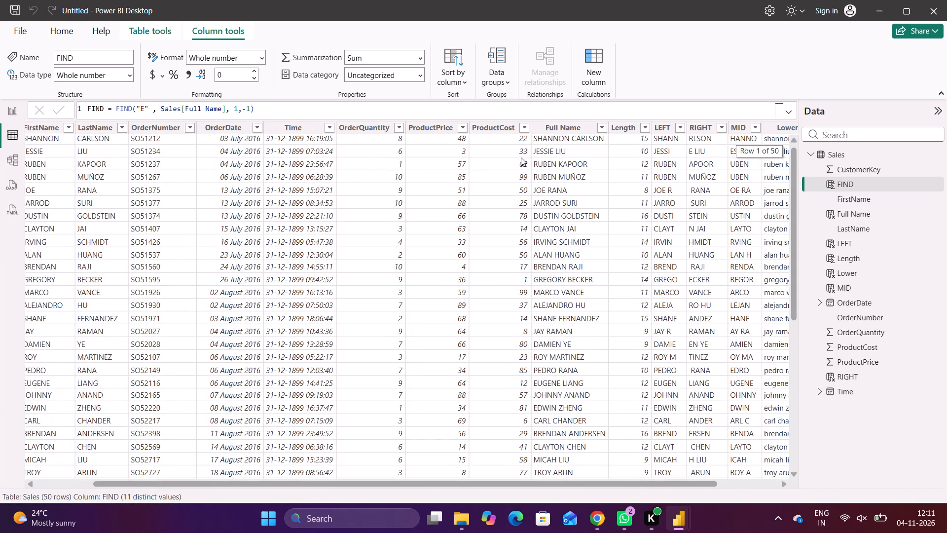
pyautogui.hscroll(-6, 568, 174)
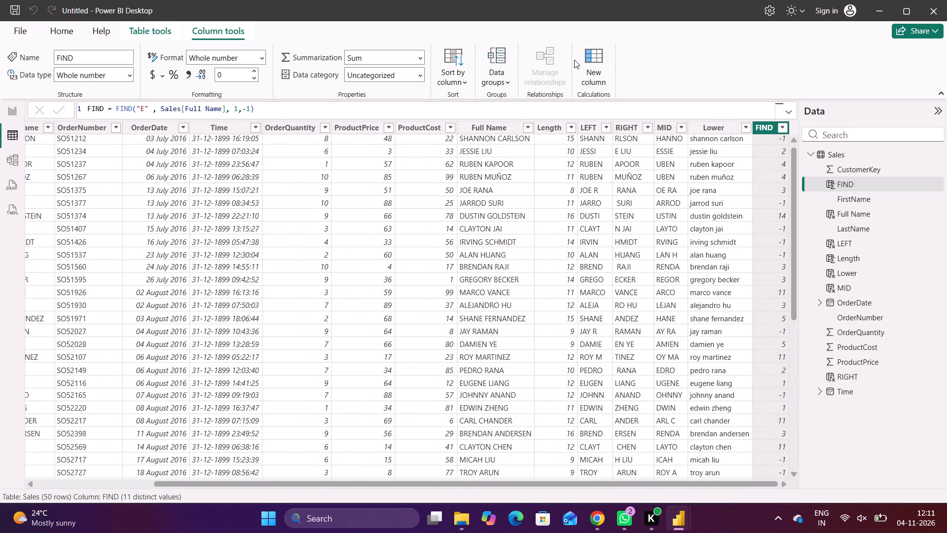
pyautogui.click(597, 65)
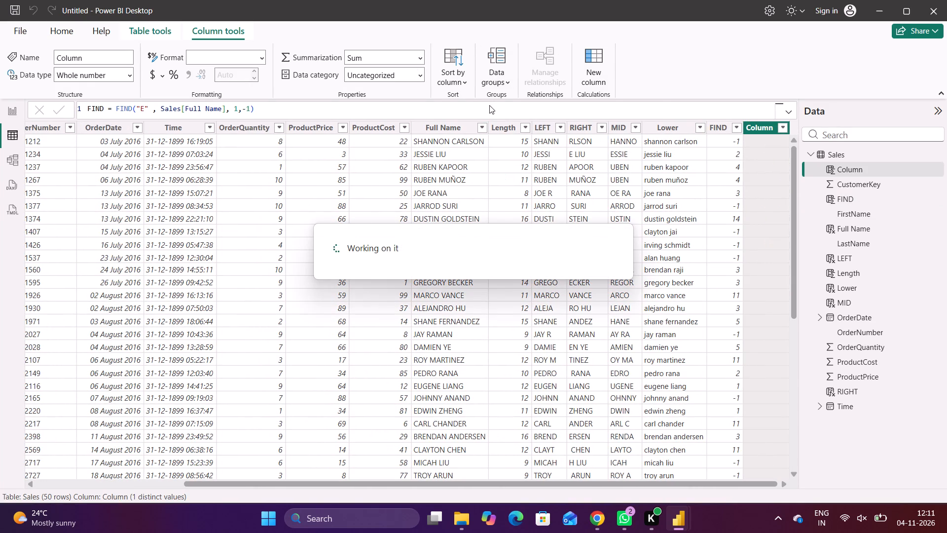
# Define the new Sales calculated column as SUBSTITUTE = SUBSTITUTE(Sales[Full Name], "E" , "Z") and commit the formula.
pyautogui.press('BackSpace')
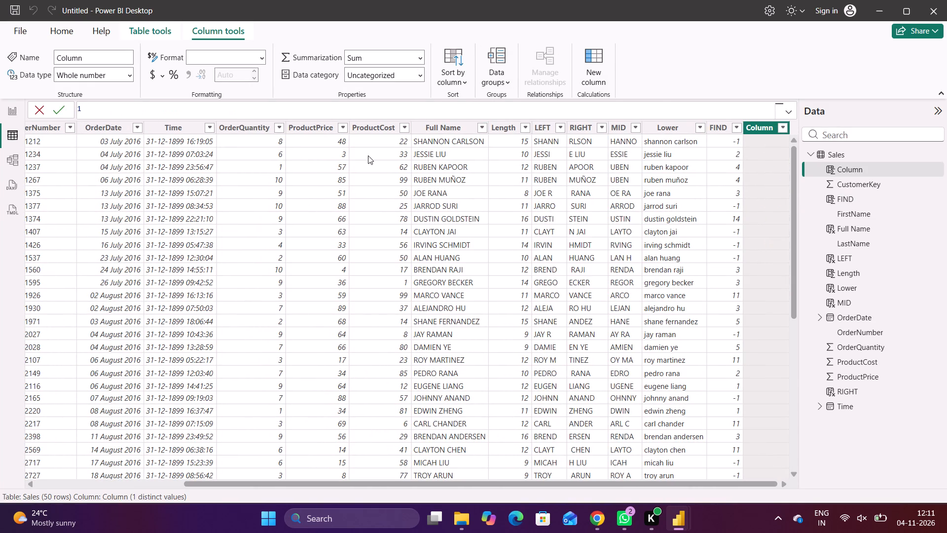
pyautogui.write('SUBS')
pyautogui.write('TITUTE = SU')
pyautogui.press('Return')
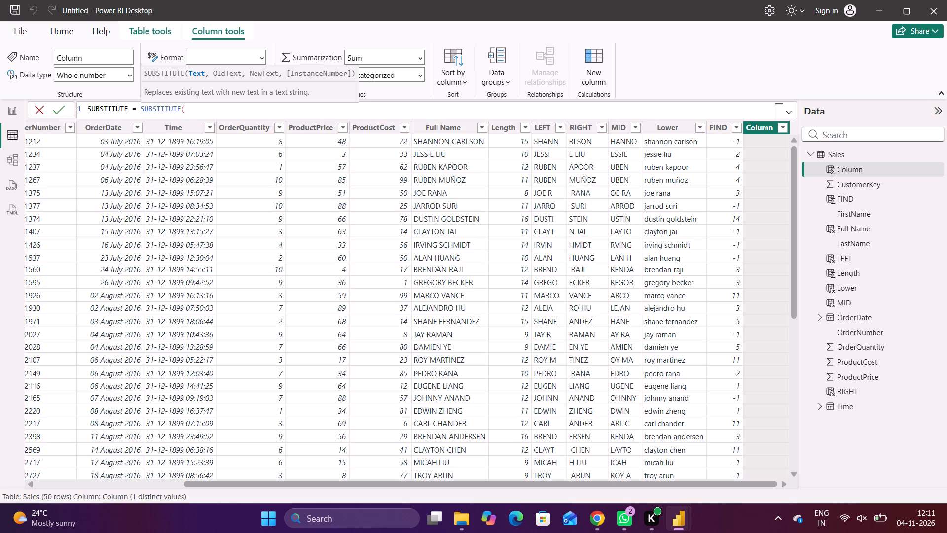
pyautogui.write('SAL')
pyautogui.press('Return')
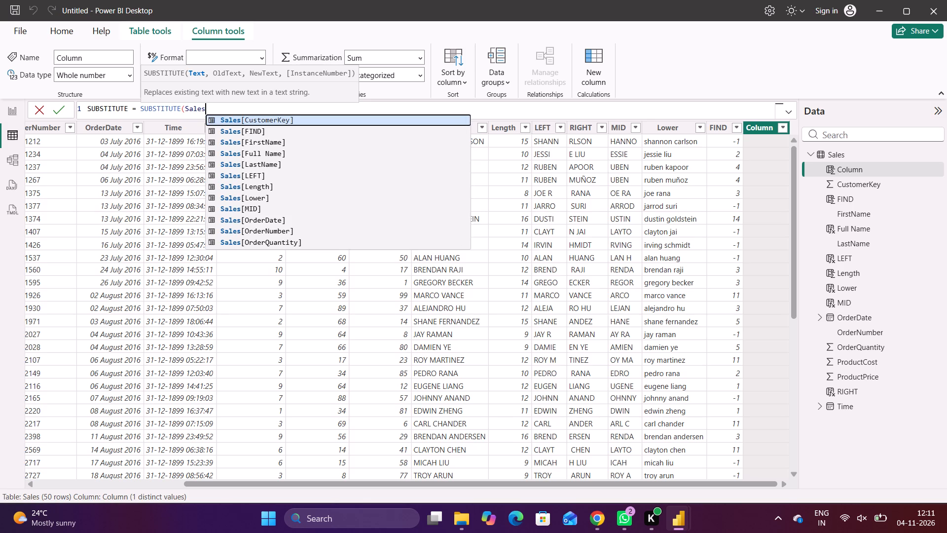
pyautogui.press('Down')
pyautogui.press('Down')
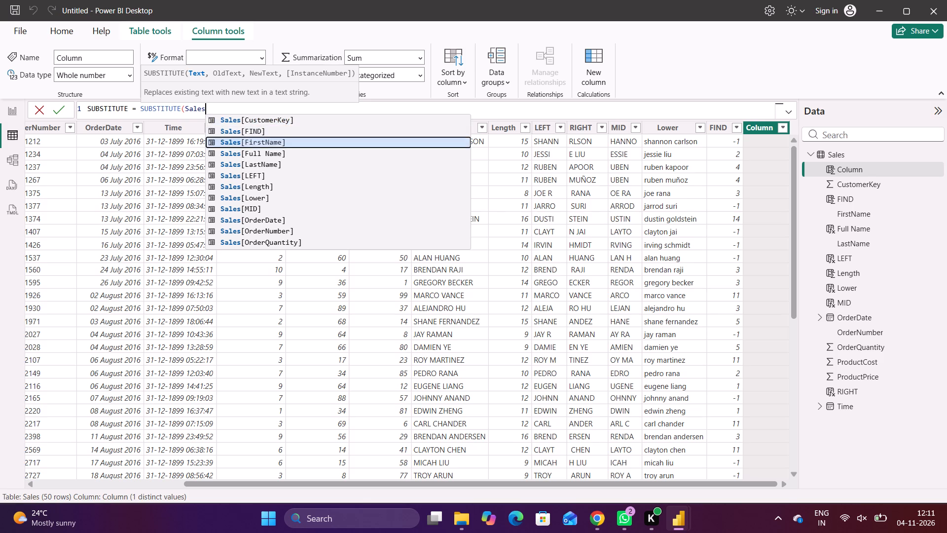
pyautogui.press('Down')
pyautogui.press('Return')
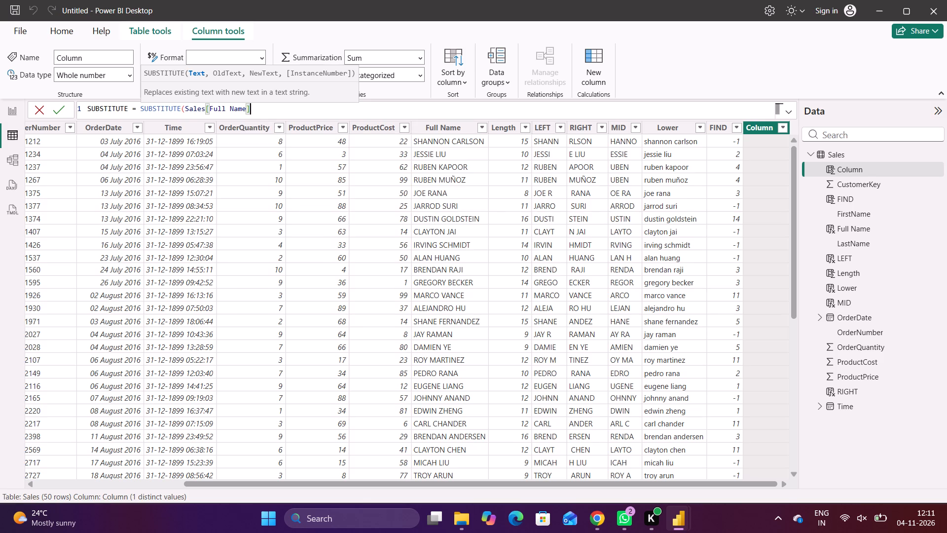
pyautogui.write(',')
pyautogui.press('space')
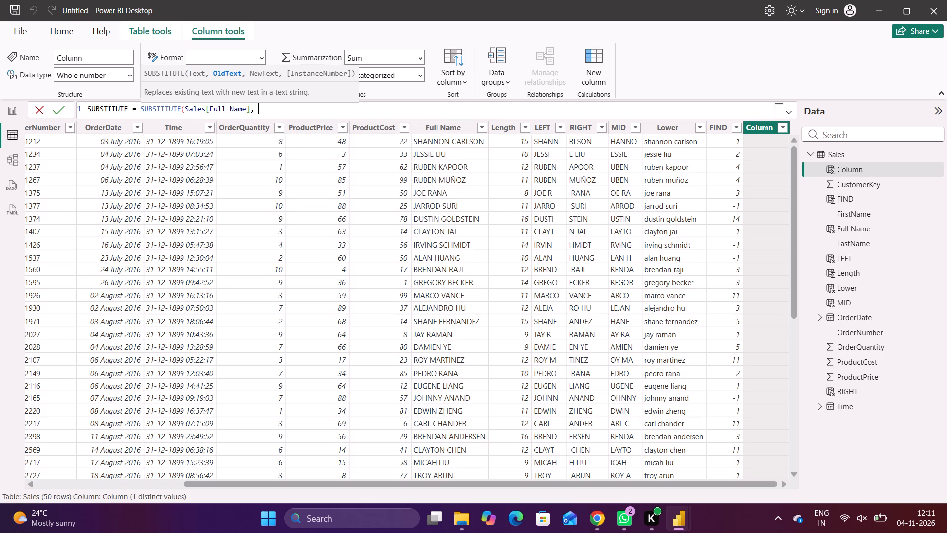
pyautogui.hotkey('shift', 'e')
pyautogui.press('BackSpace')
pyautogui.write('"E')
pyautogui.press('Right')
pyautogui.write('" ,')
pyautogui.press('space')
pyautogui.hotkey('shift', '"')
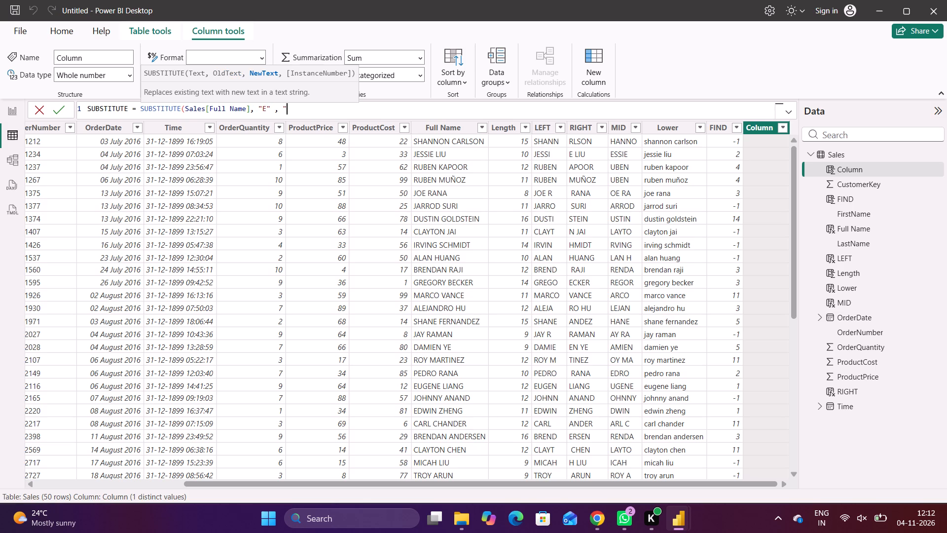
pyautogui.write('Z"')
pyautogui.hotkey('shift', ')')
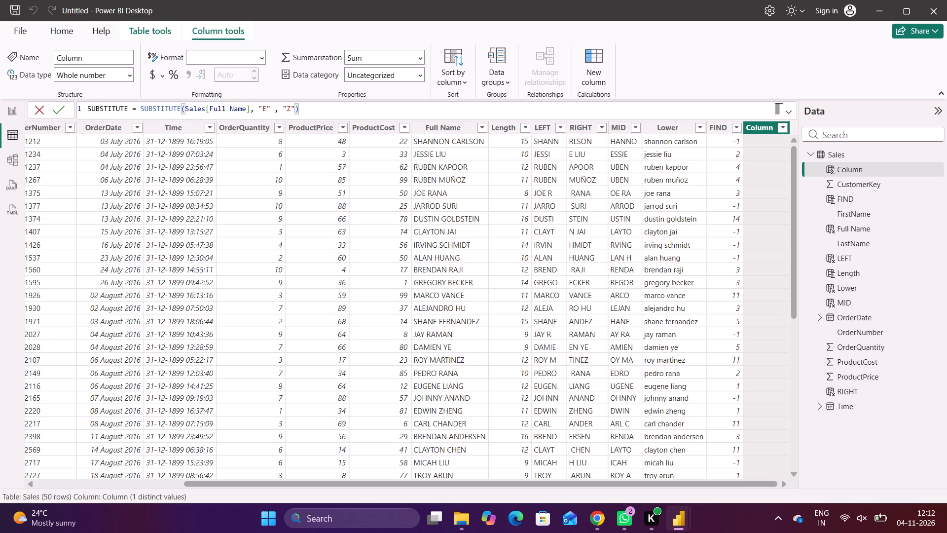
pyautogui.click(58, 108)
pyautogui.hscroll(-1, 481, 259)
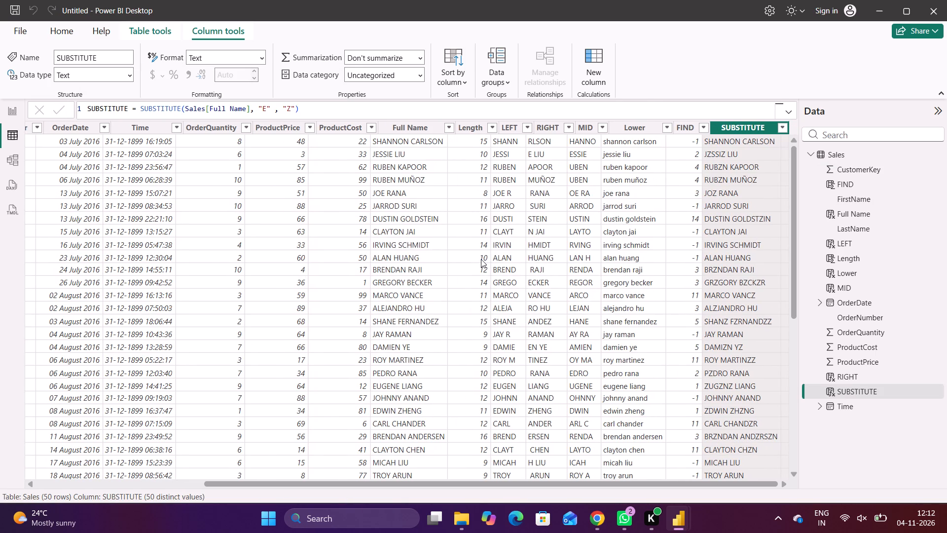
pyautogui.hscroll(-1, 481, 259)
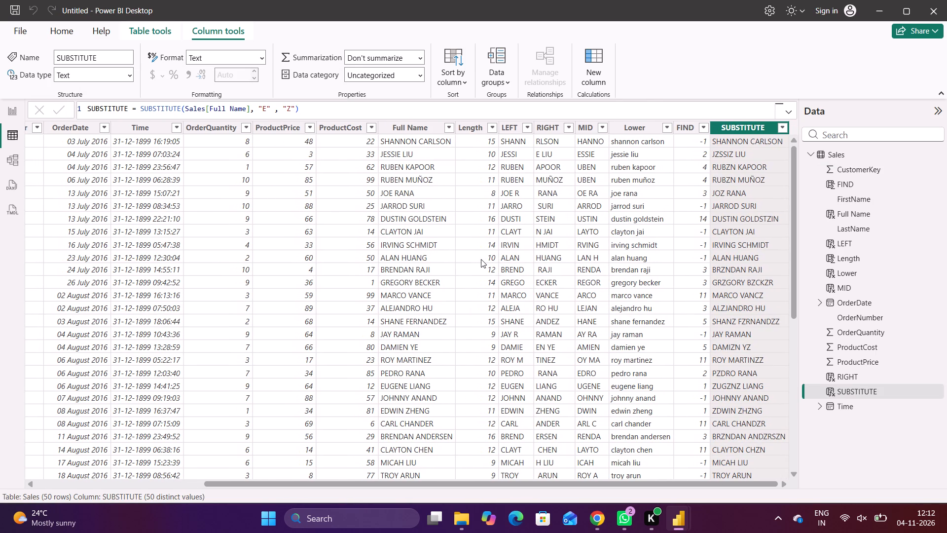
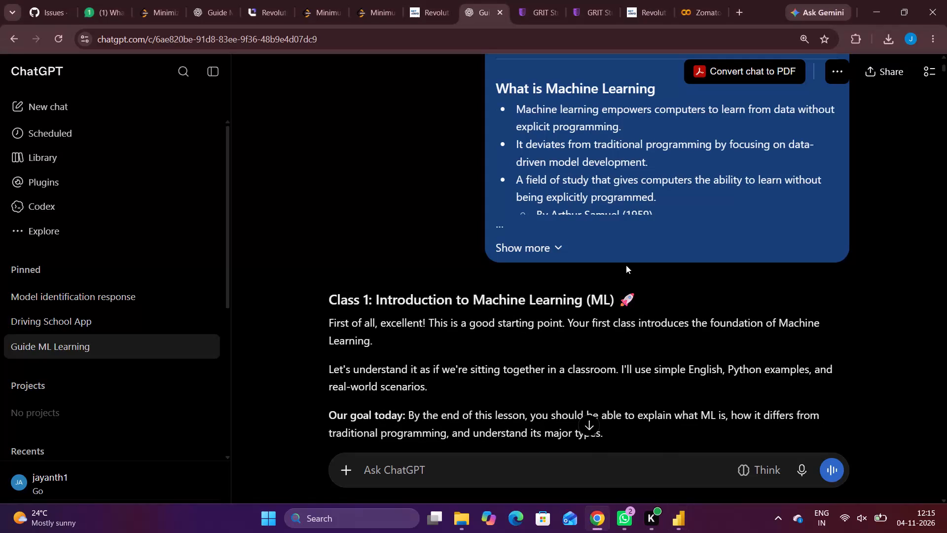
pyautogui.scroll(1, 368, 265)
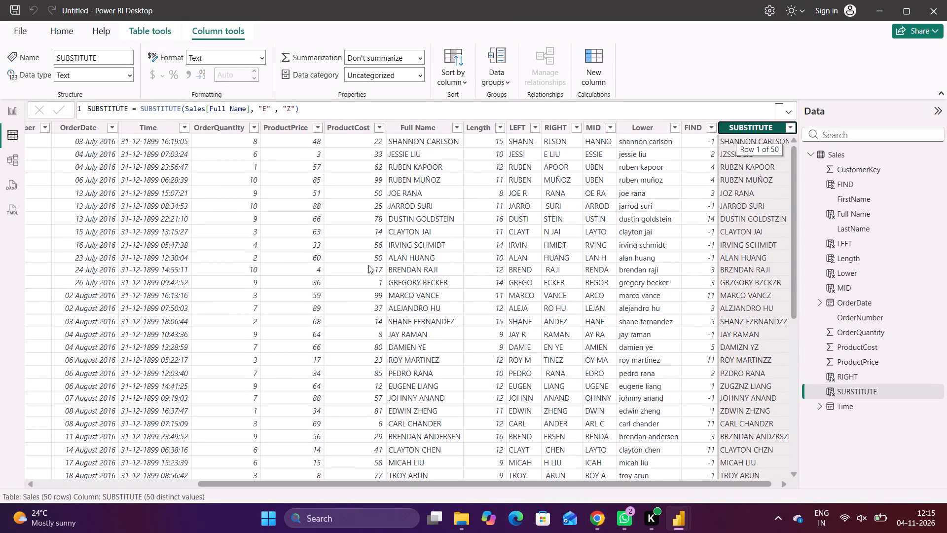